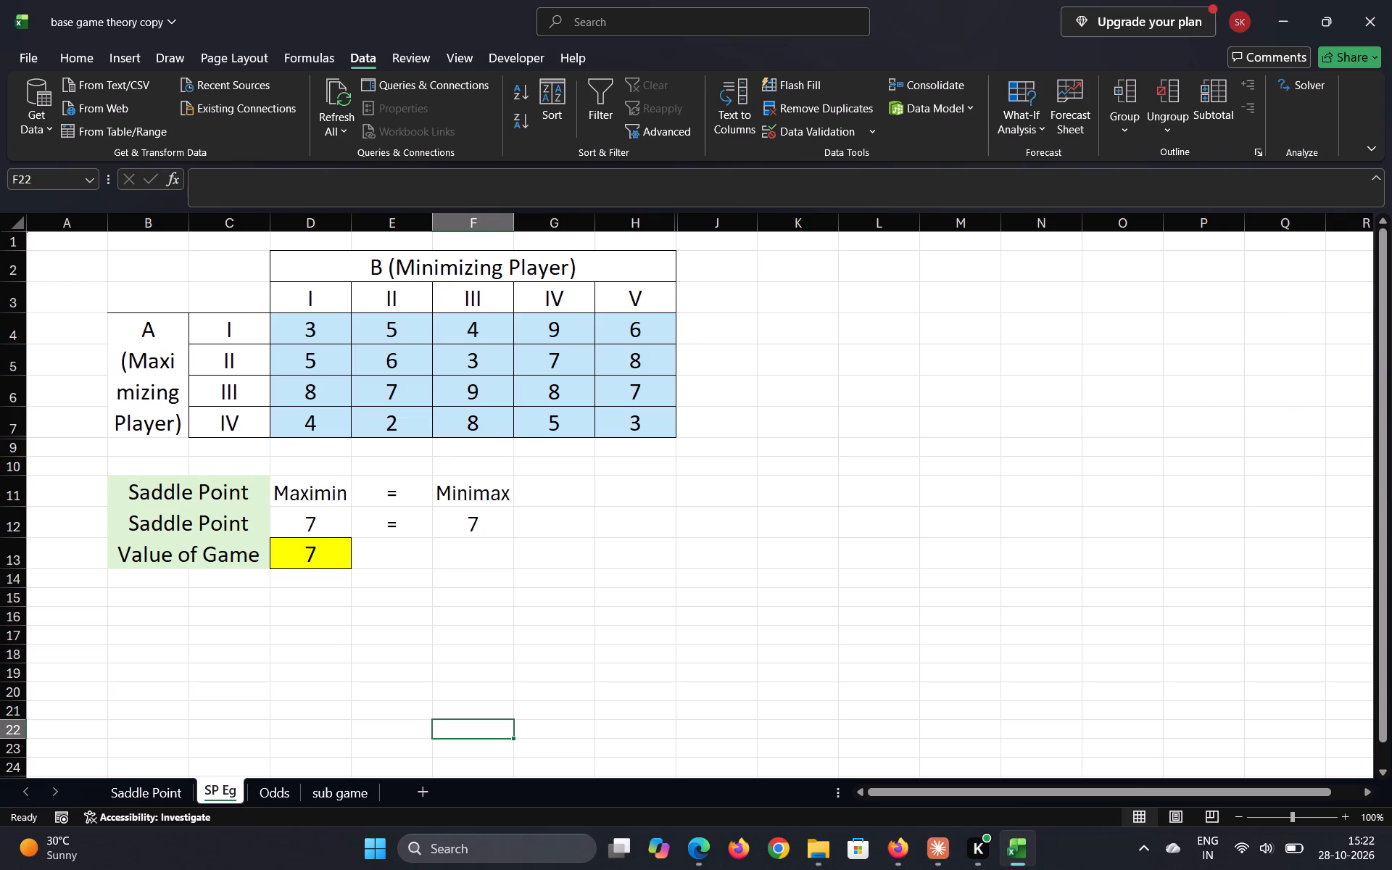
left_click(320, 351)
left_click(321, 419)
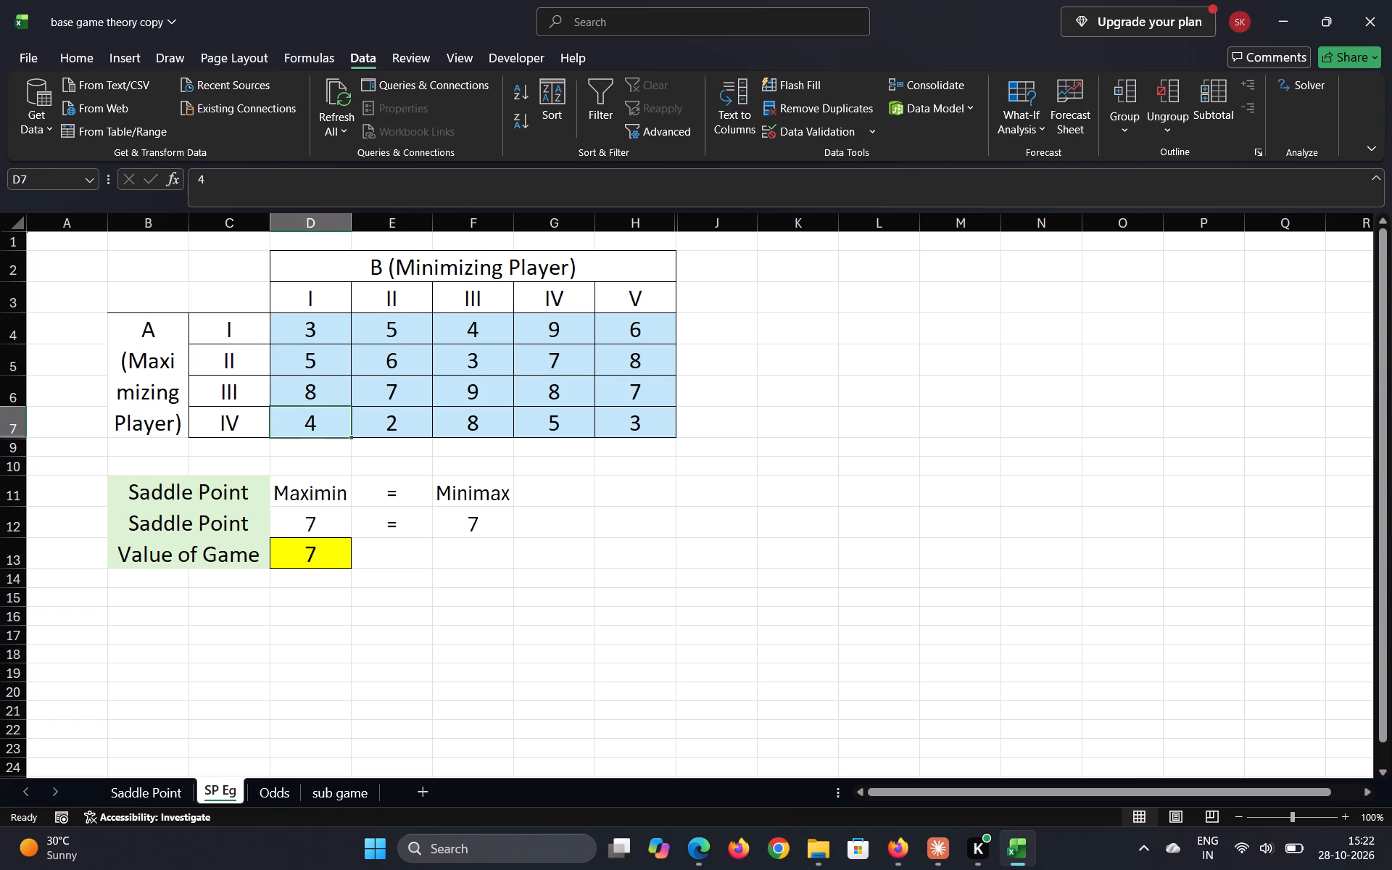
left_click(315, 526)
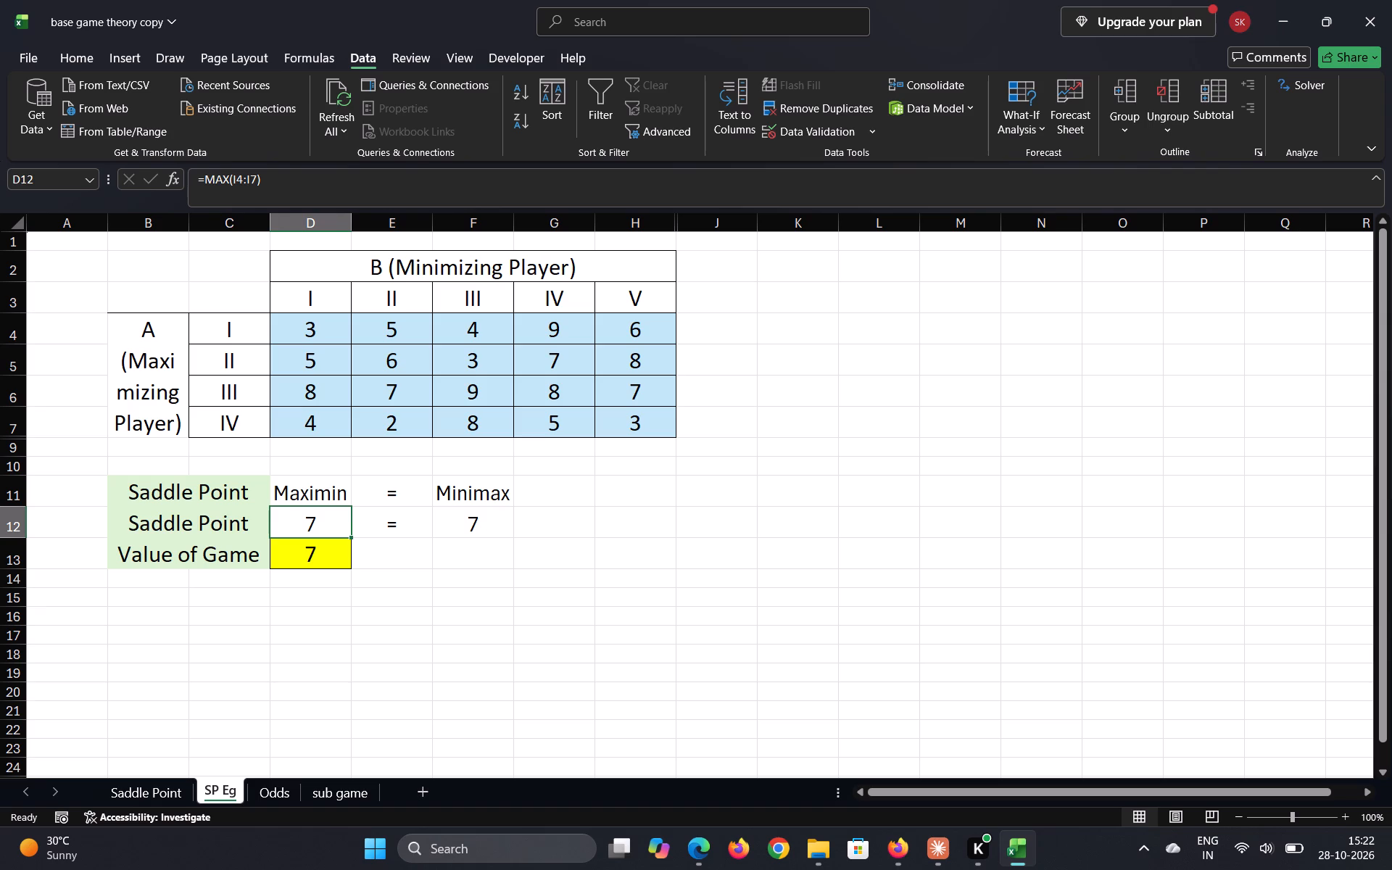
double_click(678, 215)
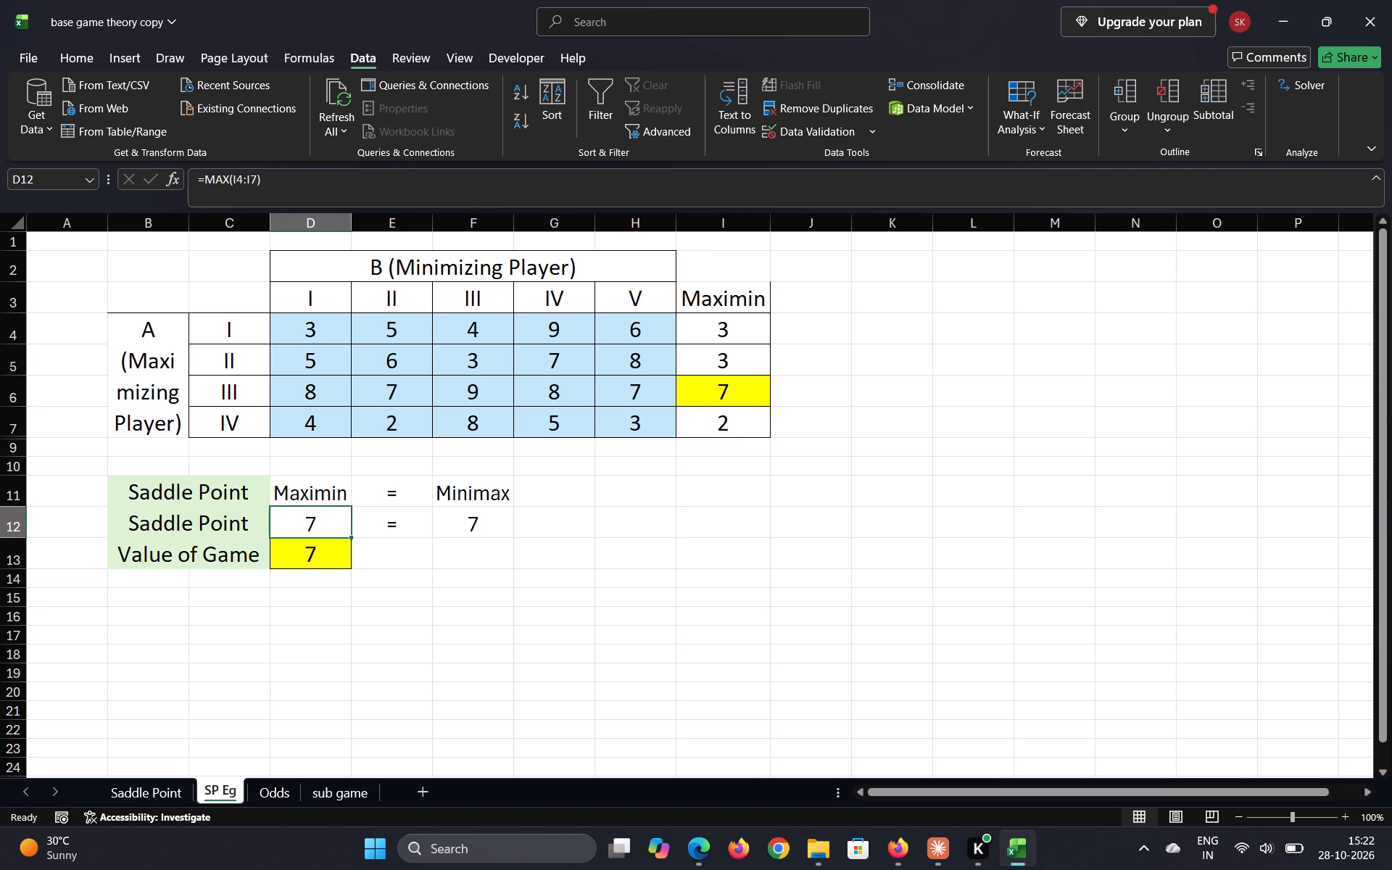
left_click(335, 561)
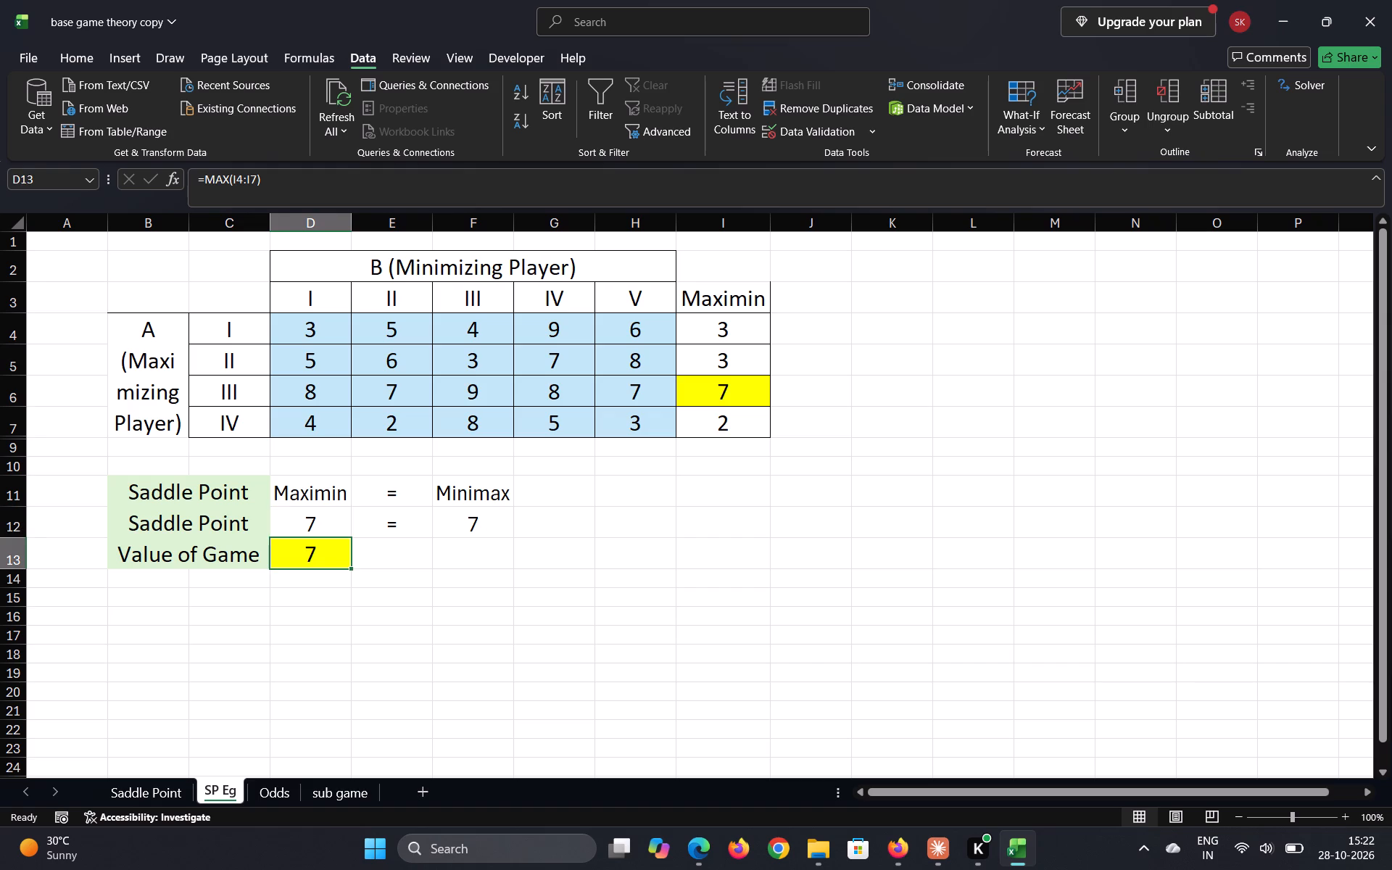
double_click(21, 439)
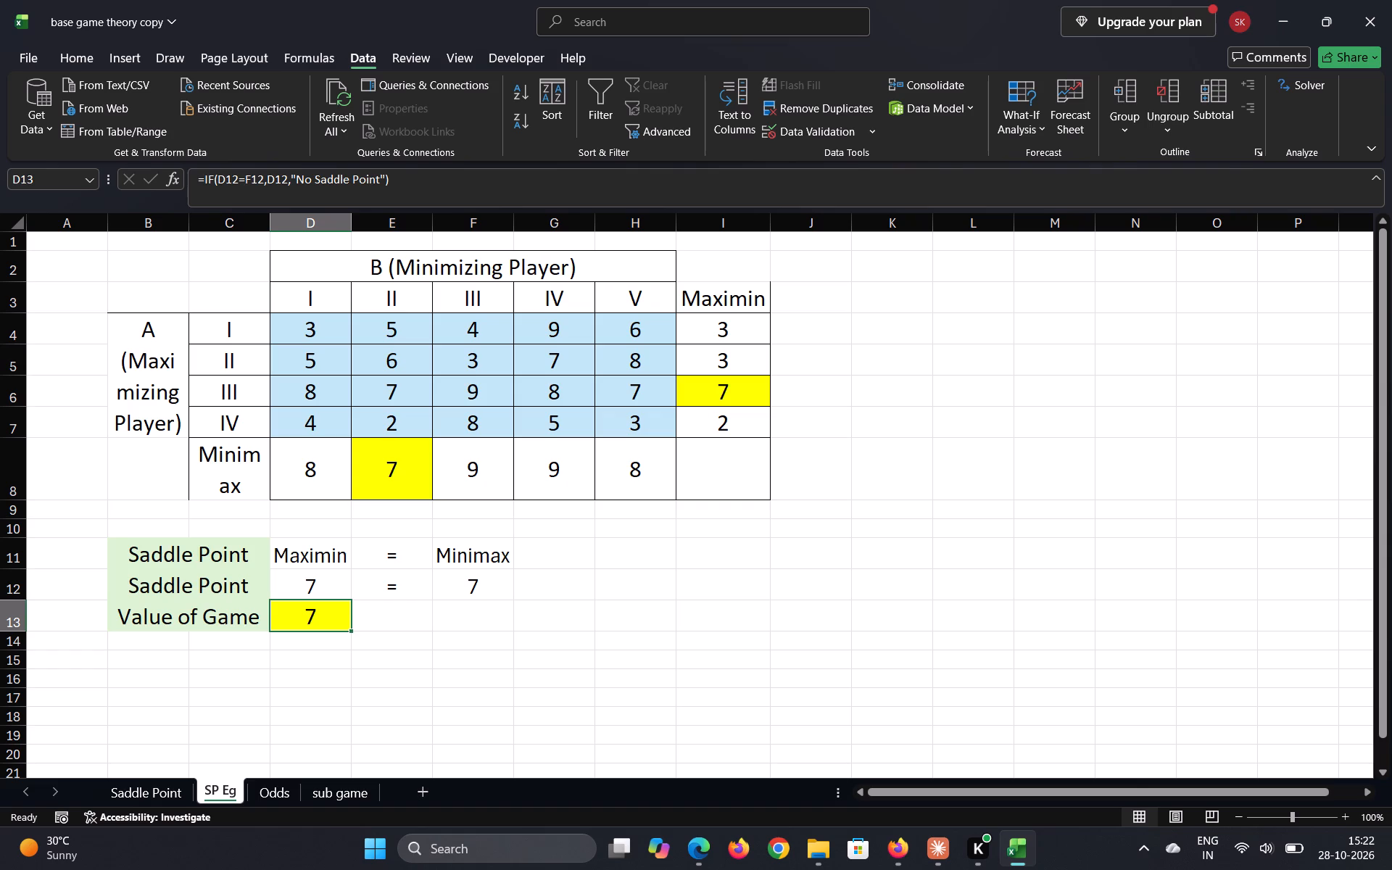
Examine the formulas behind the Minimax entry in D8 and the saddle point Minimax in F12.
double_click(320, 494)
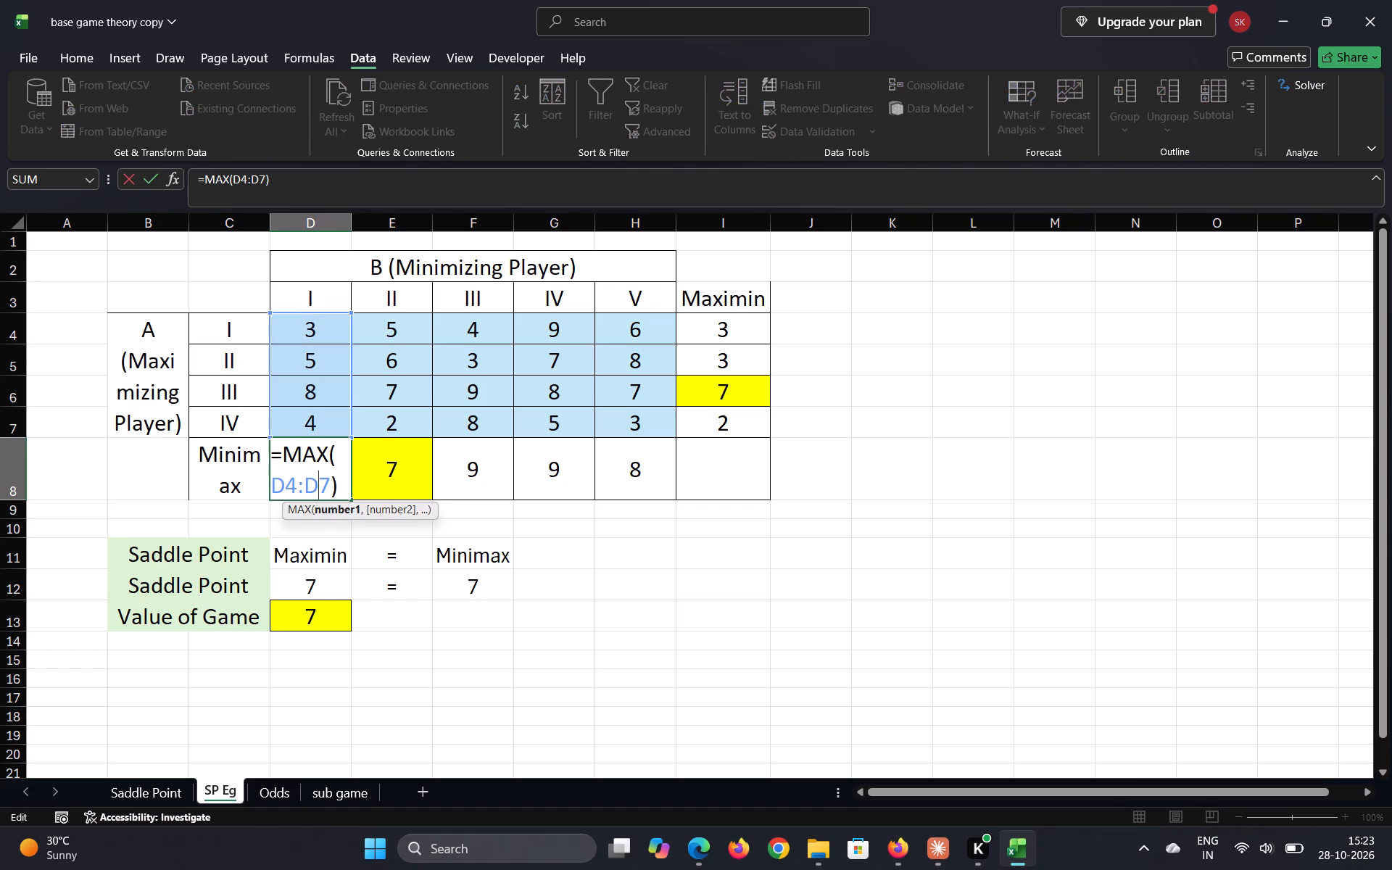
left_click(569, 644)
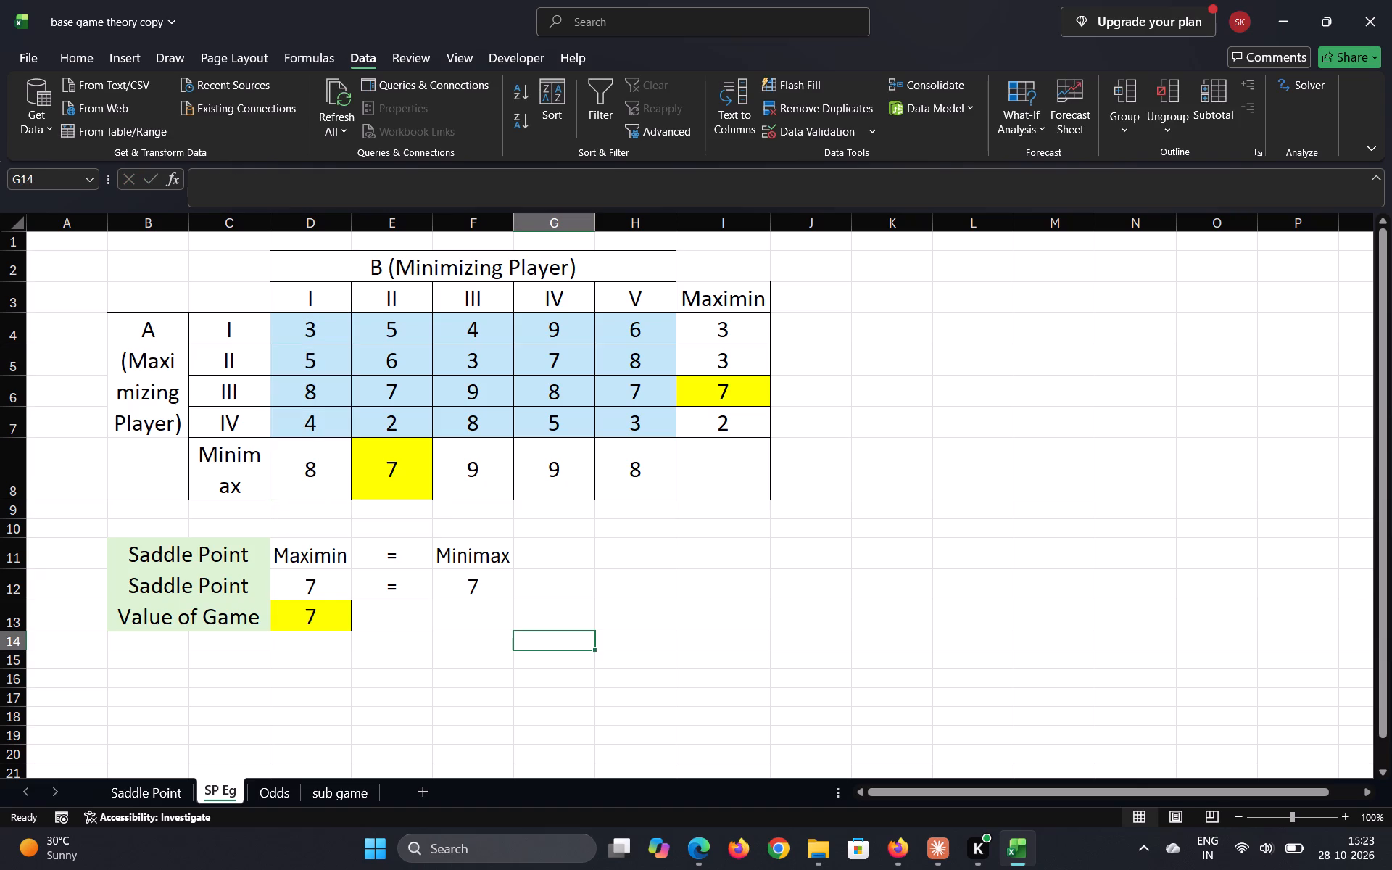
left_click(478, 581)
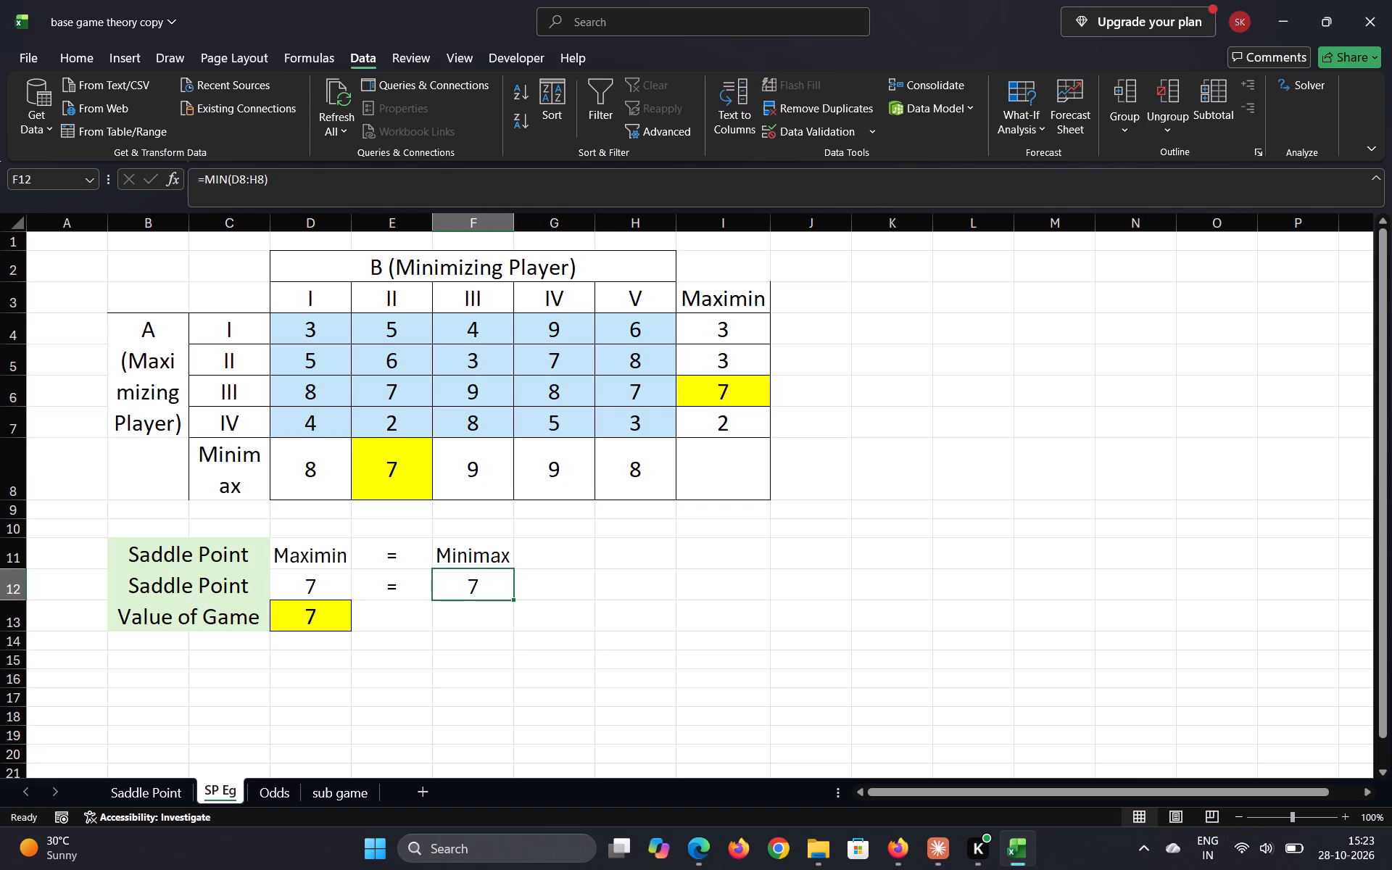
On the Odds sheet, examine the formulas for the Value of Game and the row odds sum.
left_click(276, 792)
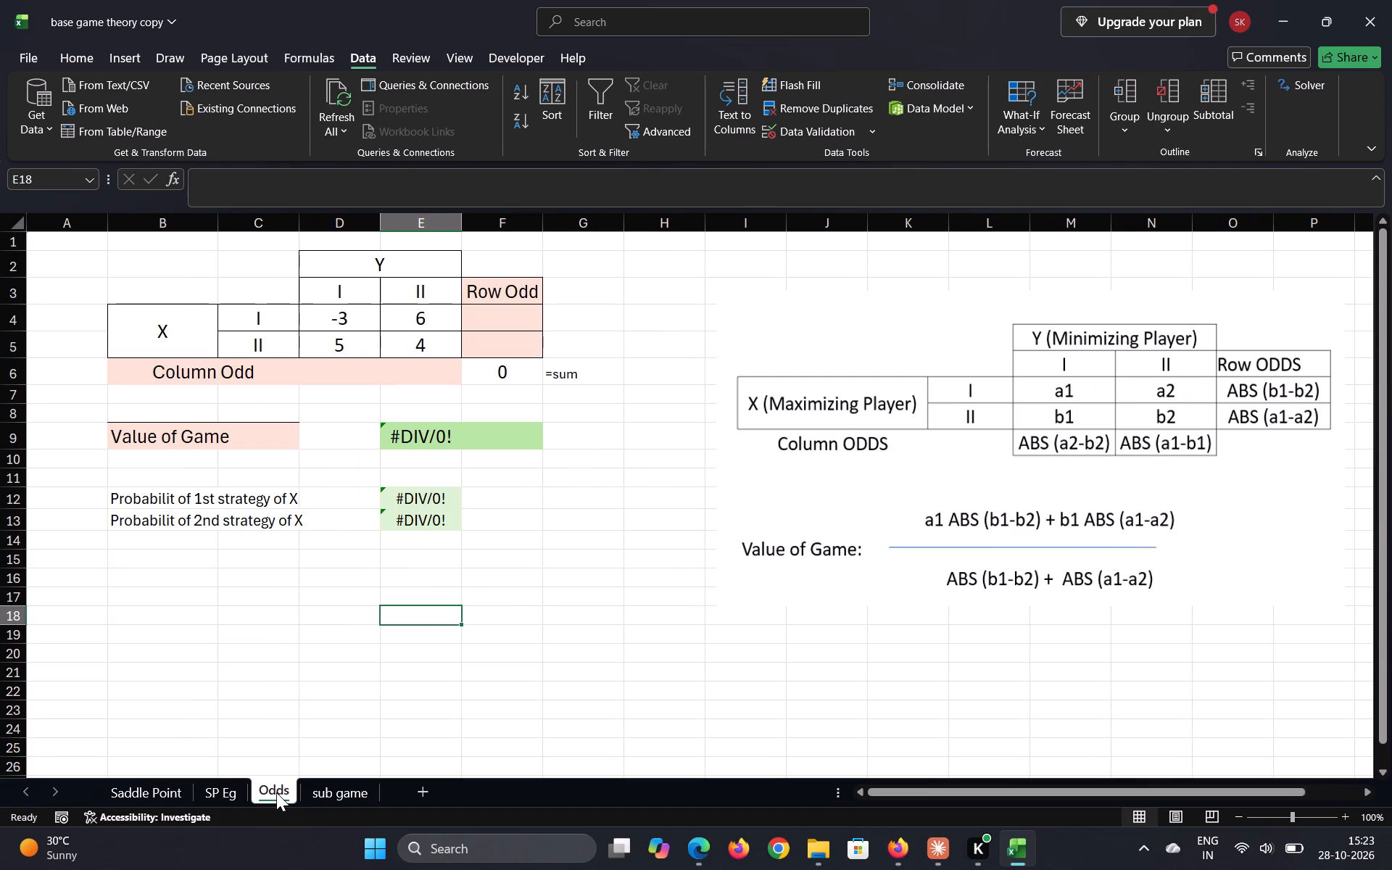
left_click(502, 320)
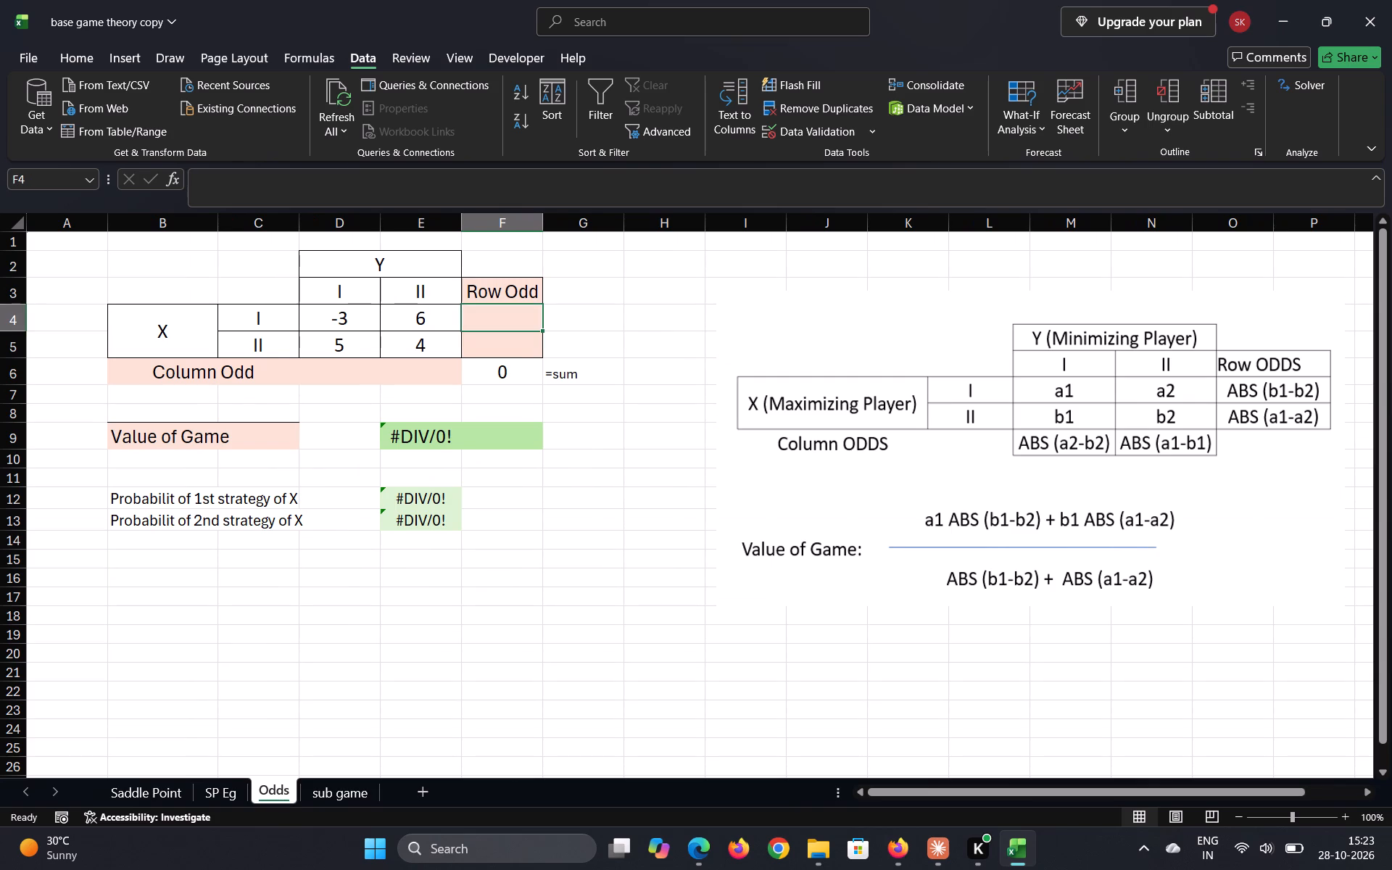
left_click(514, 436)
left_click(412, 437)
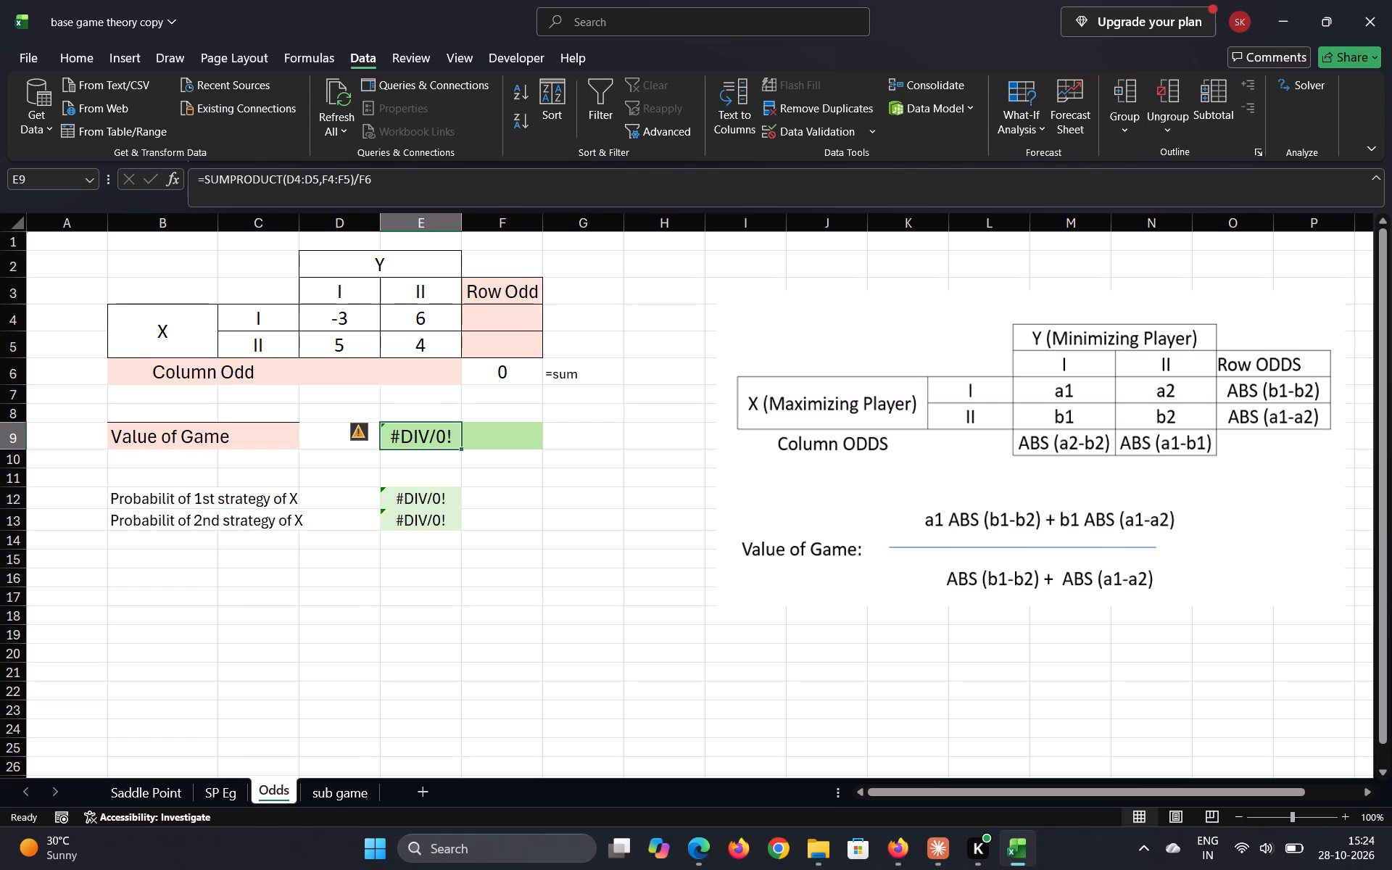
left_click(501, 369)
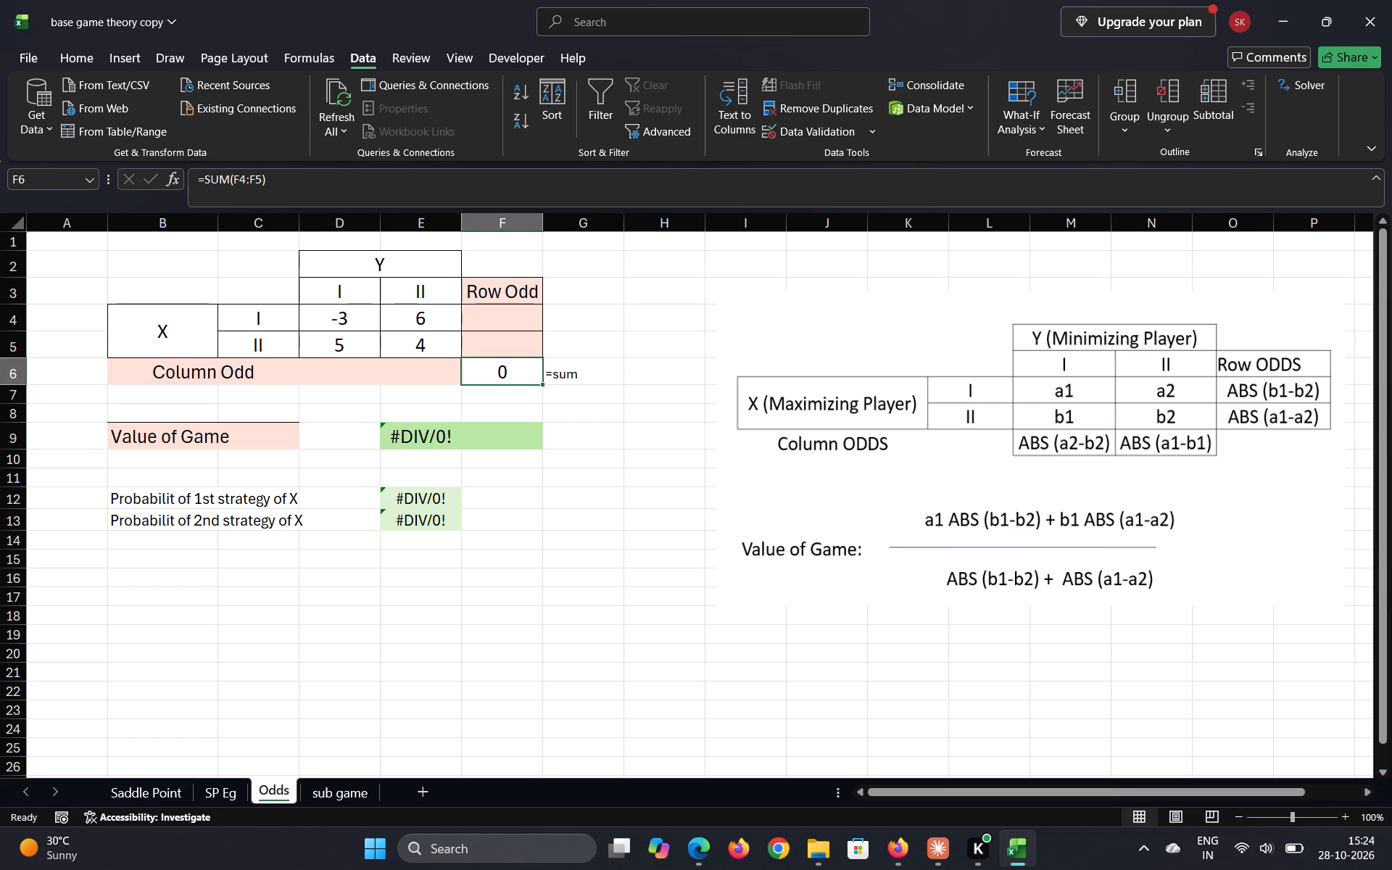
Enter the formula =D4-E4 in F4, the Row Odd cell for X's strategy I.
left_click(494, 321)
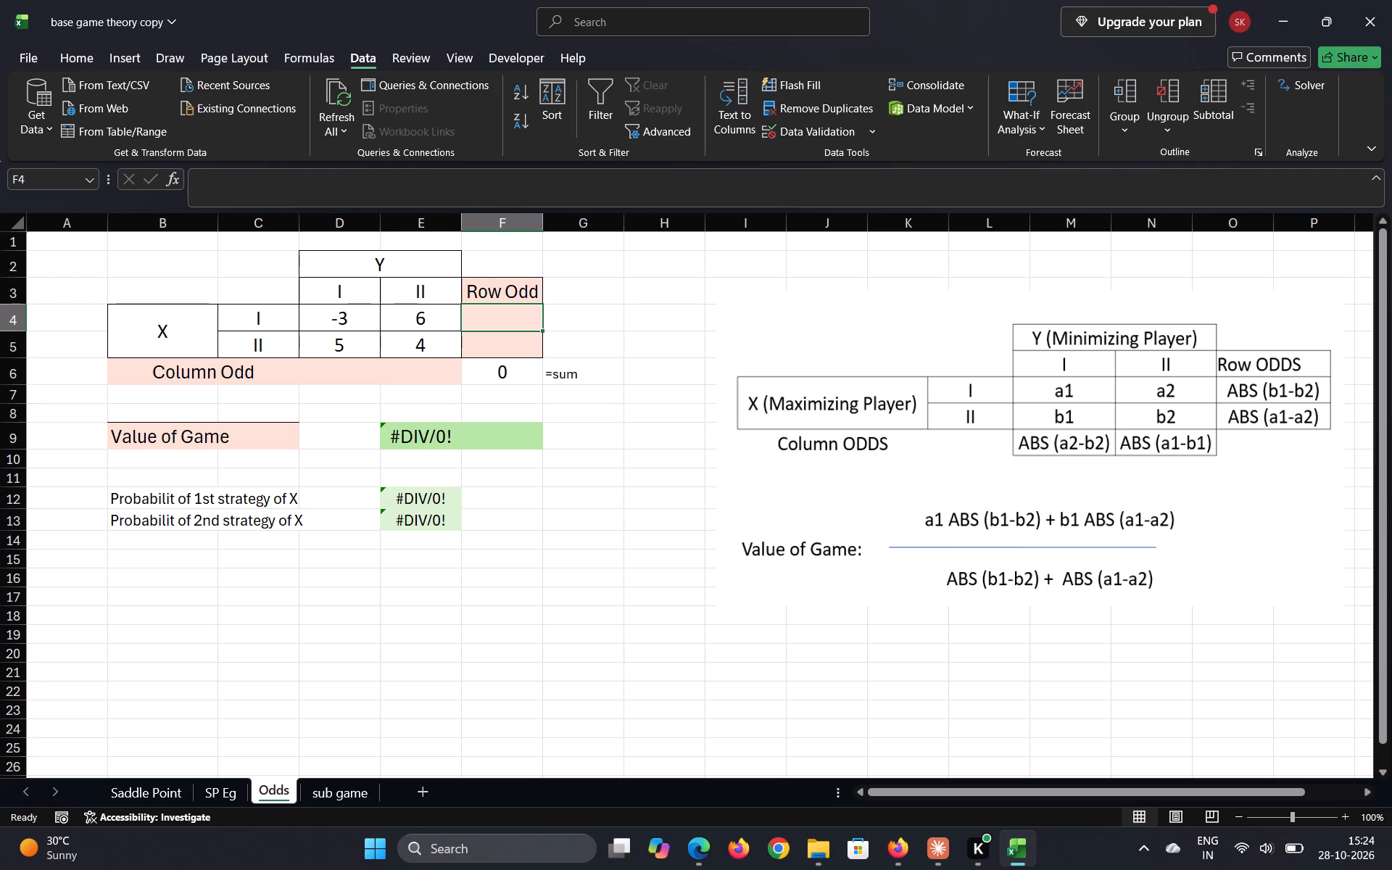
key("equal")
left_click(367, 326)
key("minus")
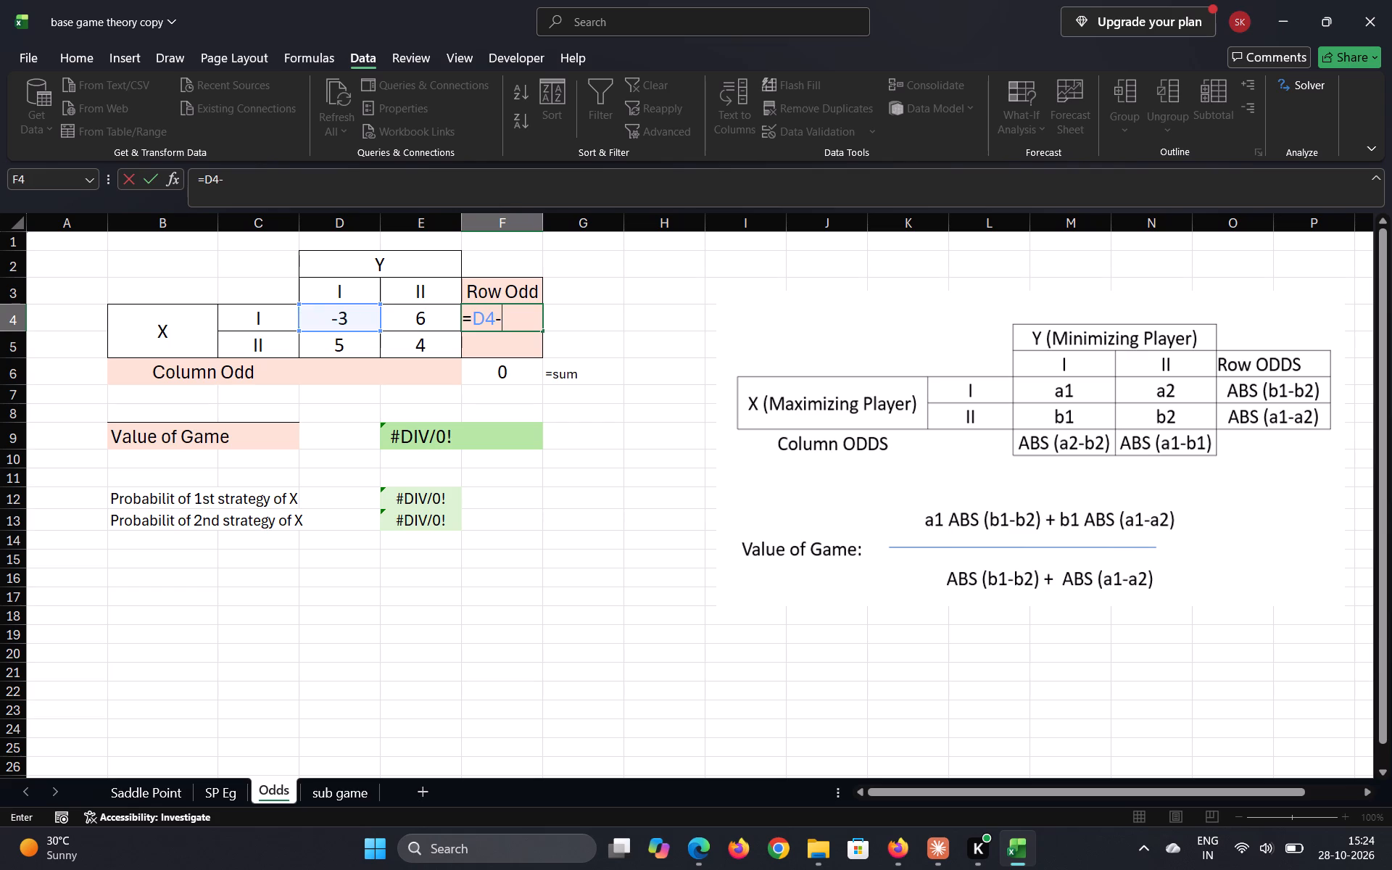
left_click(408, 320)
key("Return")
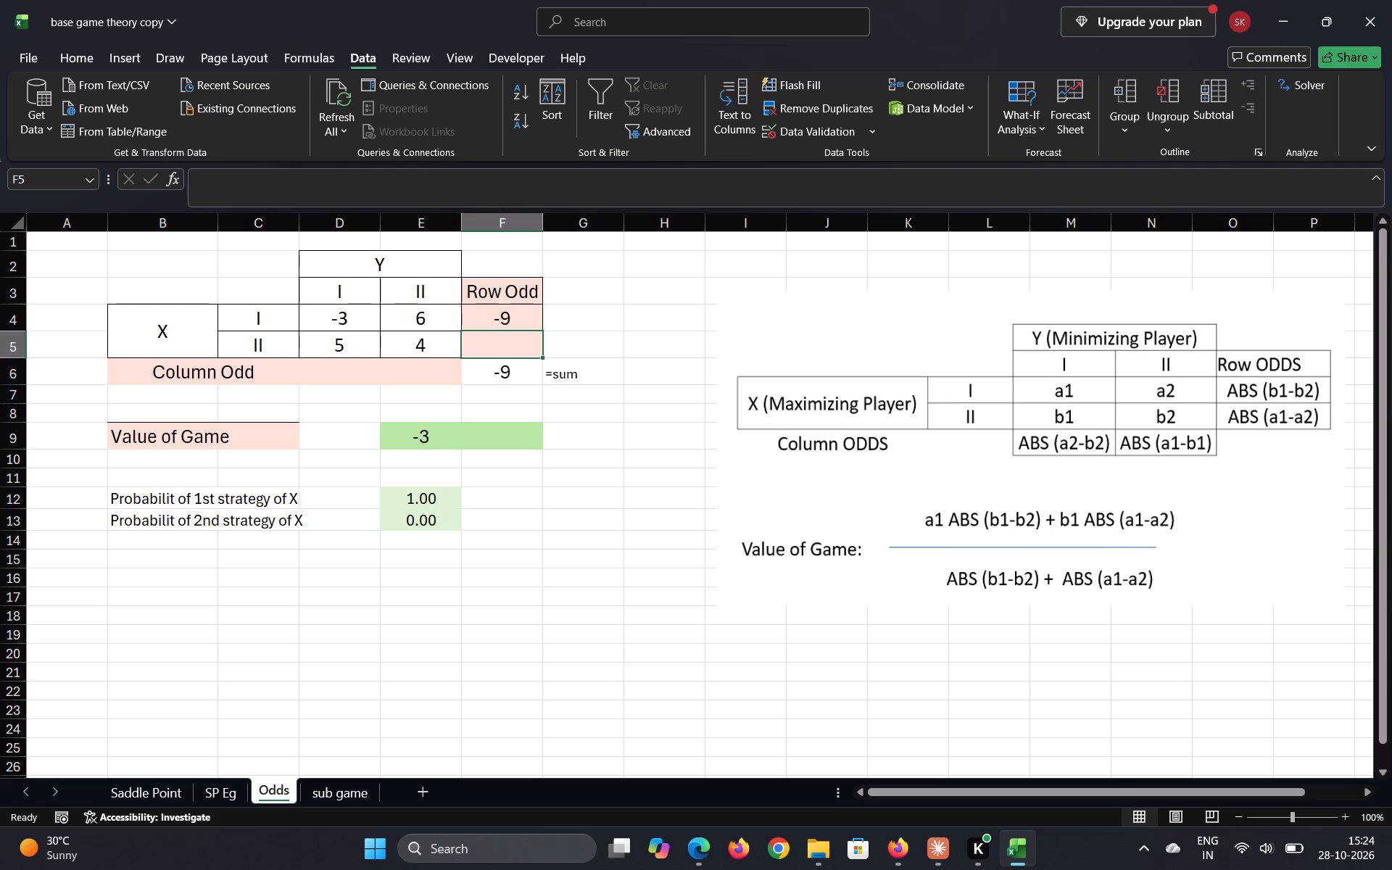
Open the Saddle Point sheet.
left_click(152, 795)
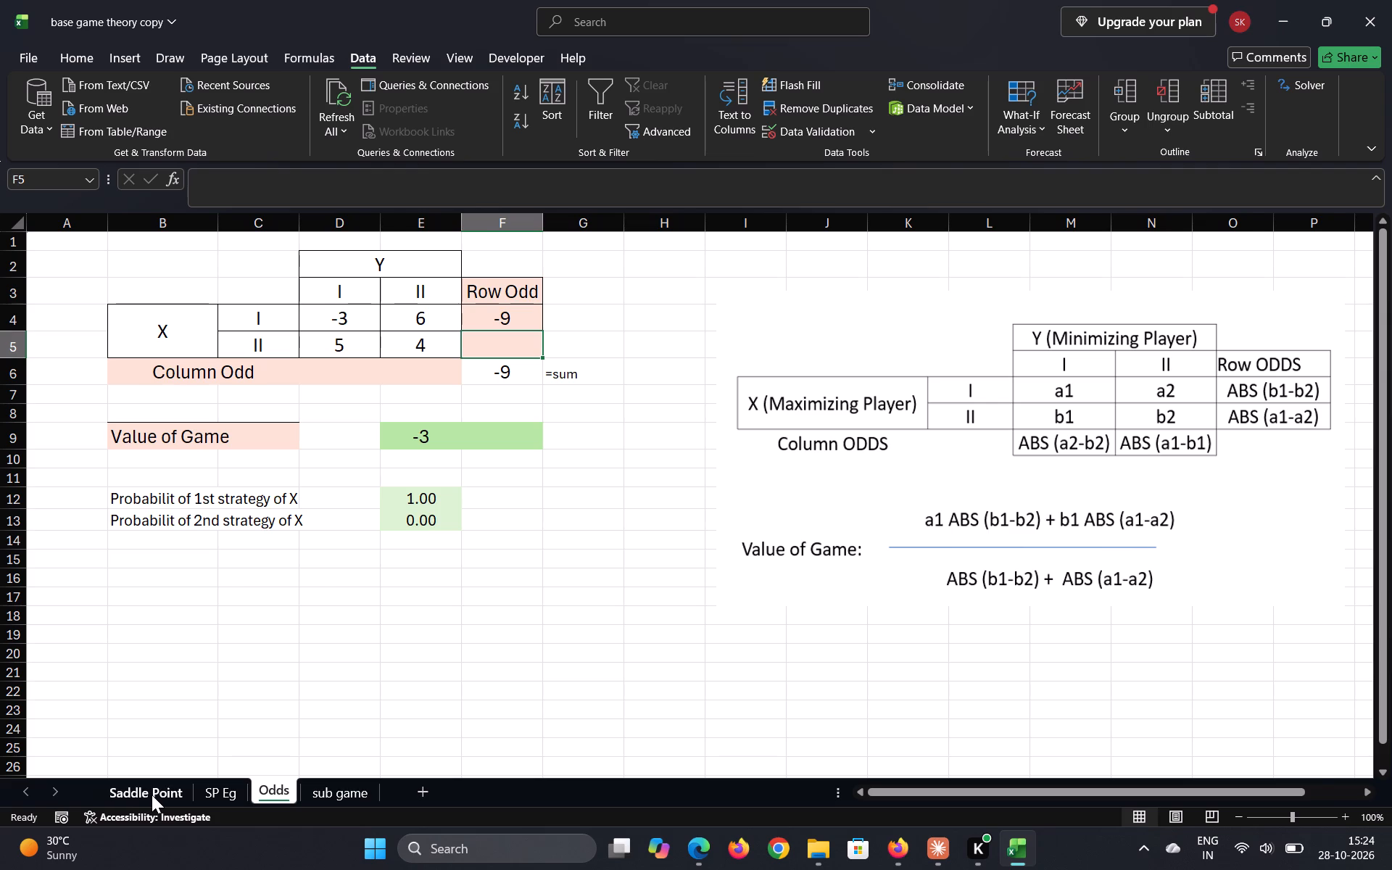
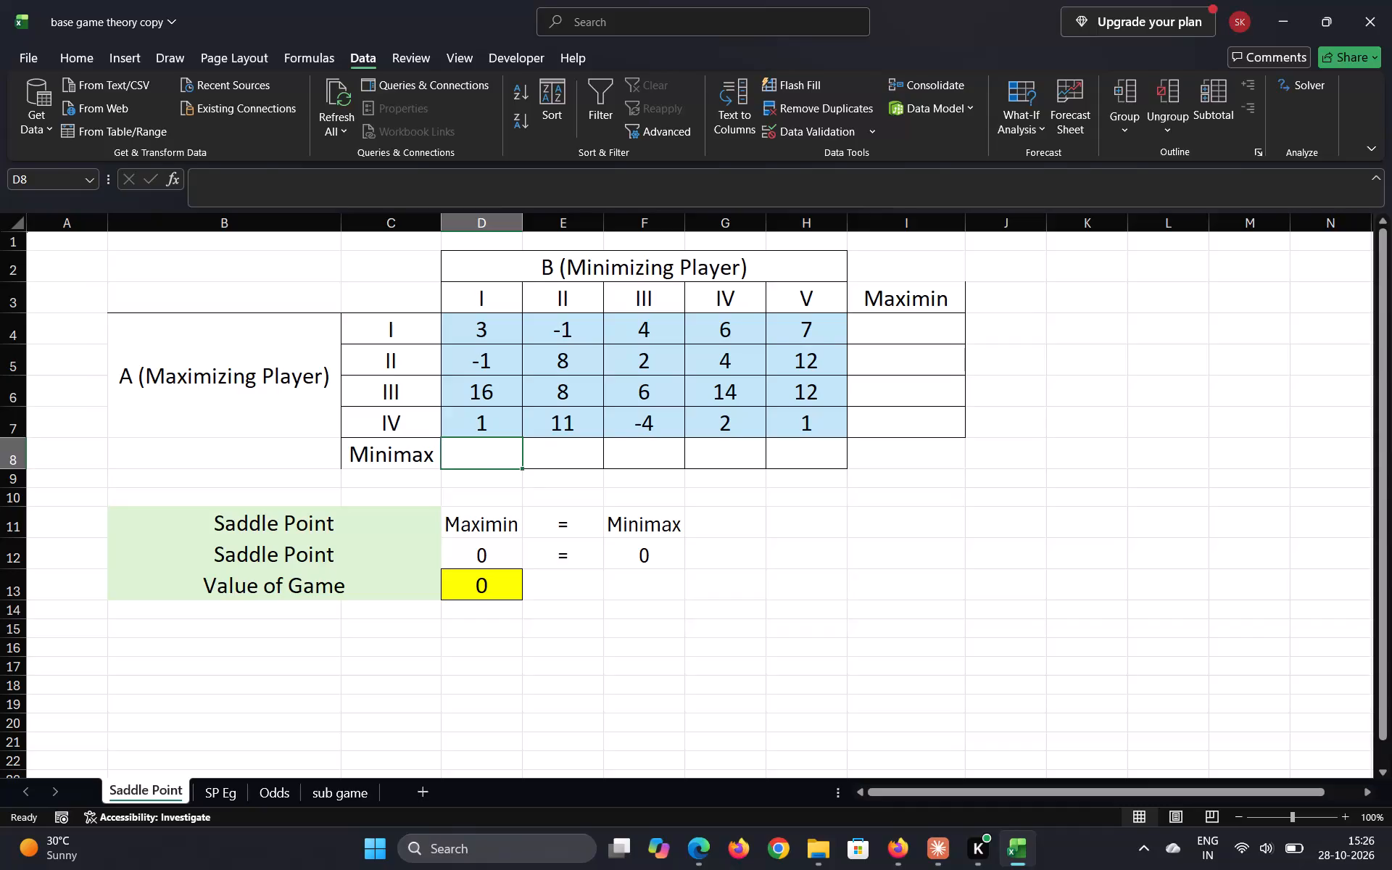
On the SP Eg sheet, examine the highlighted Maximin entry in I6 of the solved saddle point example.
left_click(887, 352)
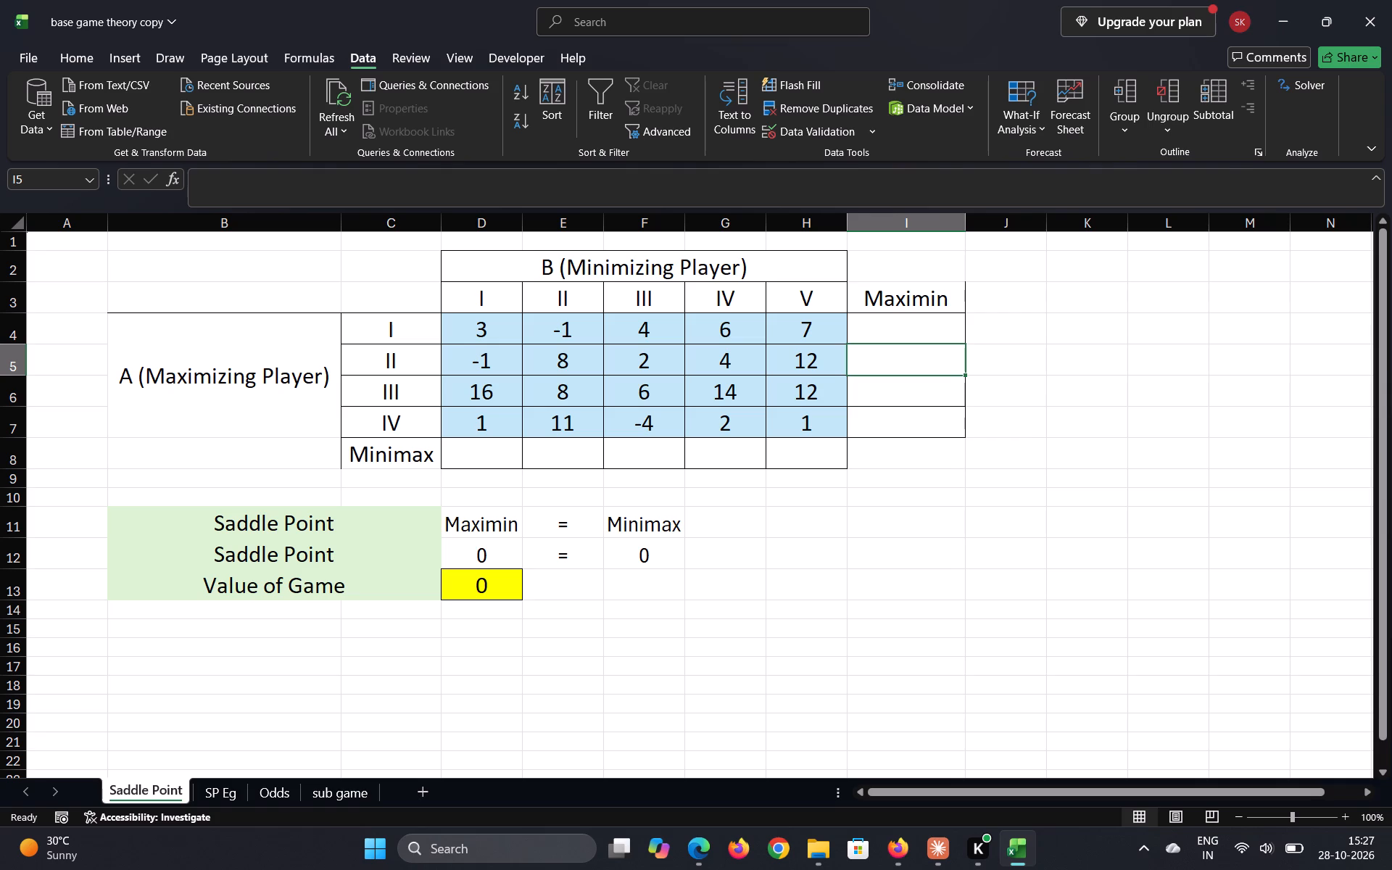
left_click(219, 798)
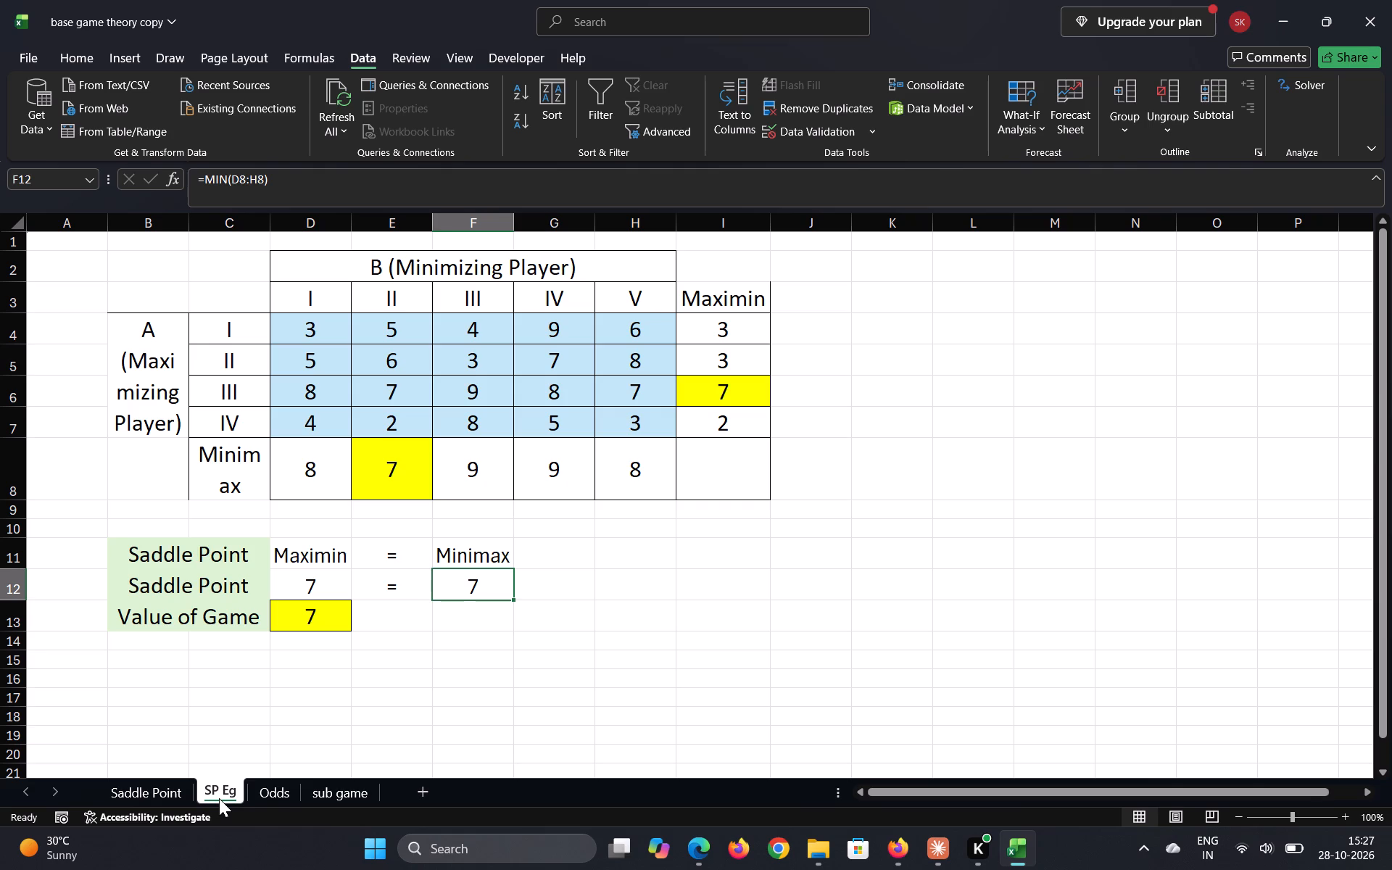
left_click(700, 387)
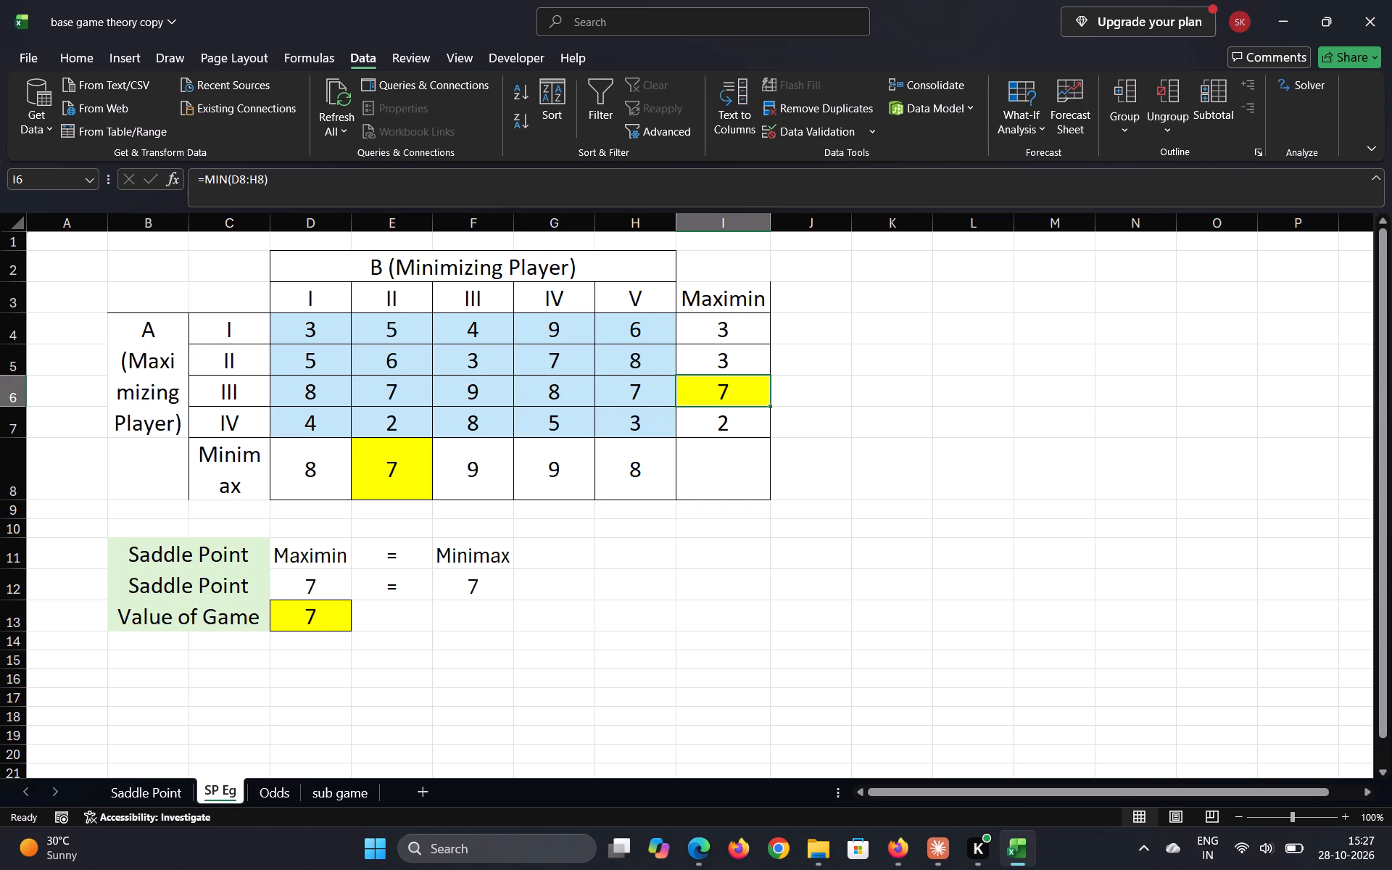
On the Odds sheet, enter the formula =D5-E5 in F5, the Row Odd cell for X's strategy II.
left_click(283, 791)
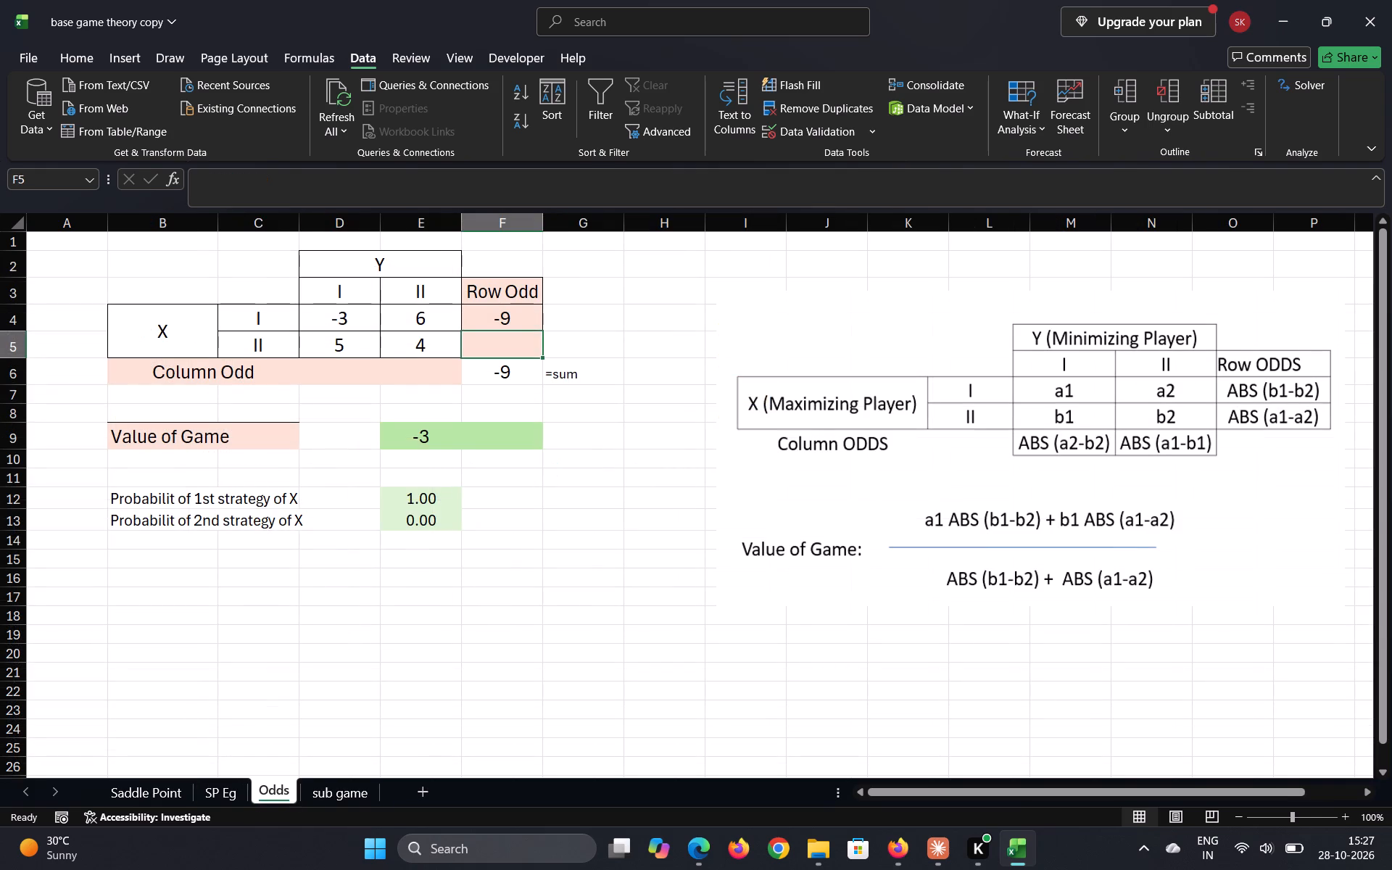
key("equal")
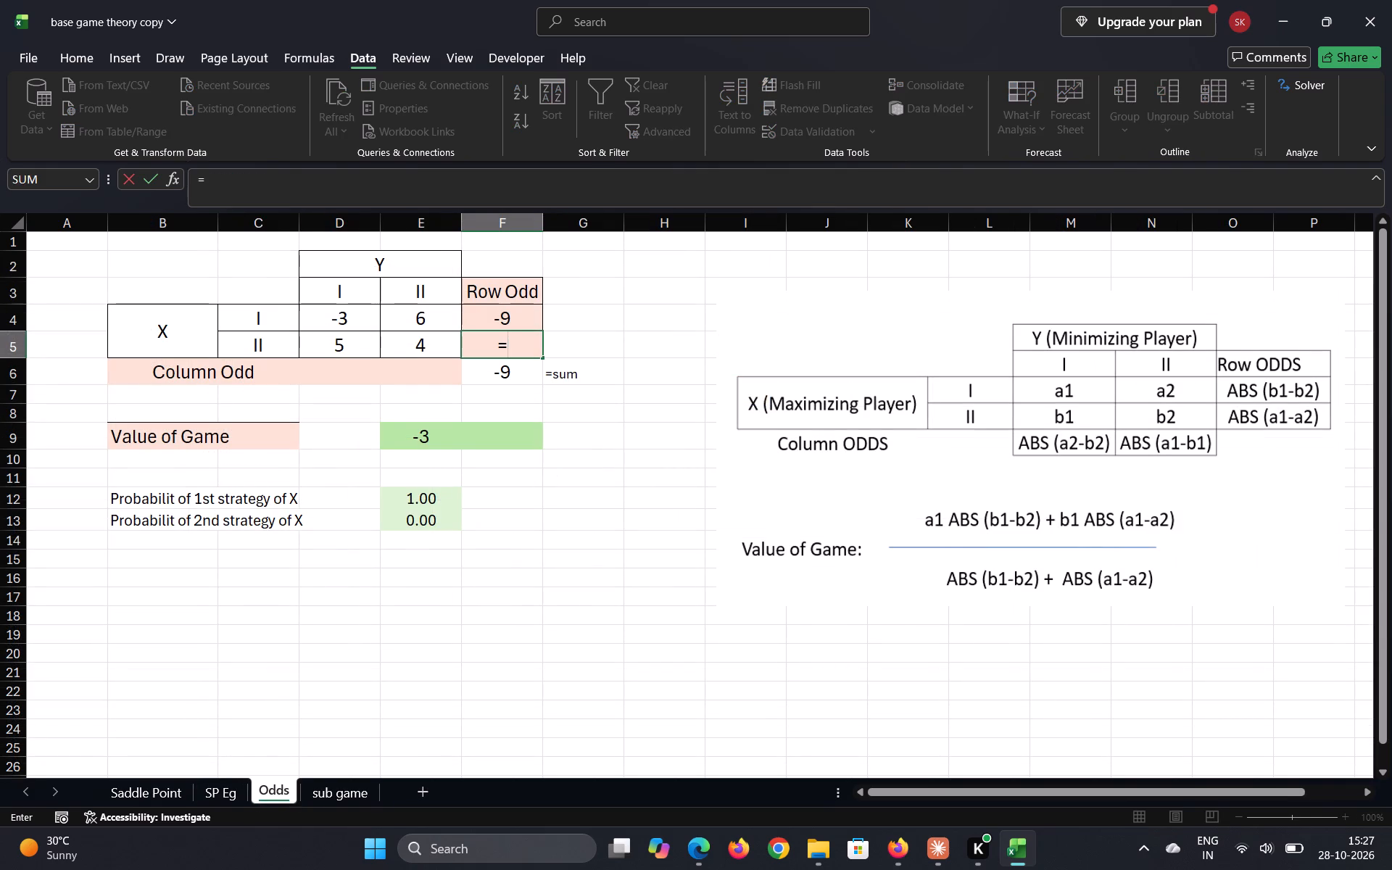
left_click(346, 343)
key("minus")
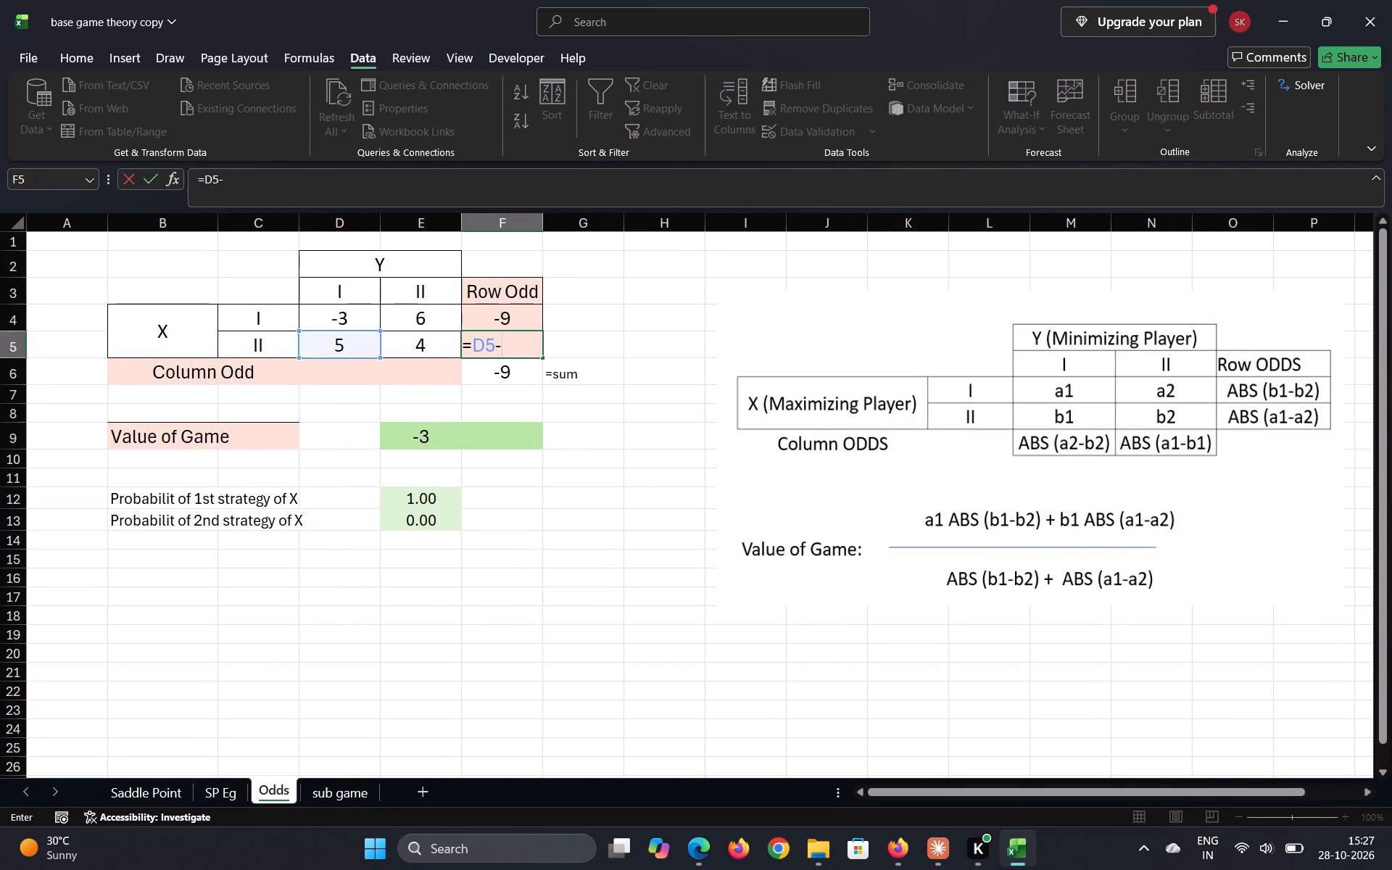
left_click(394, 341)
key("Return")
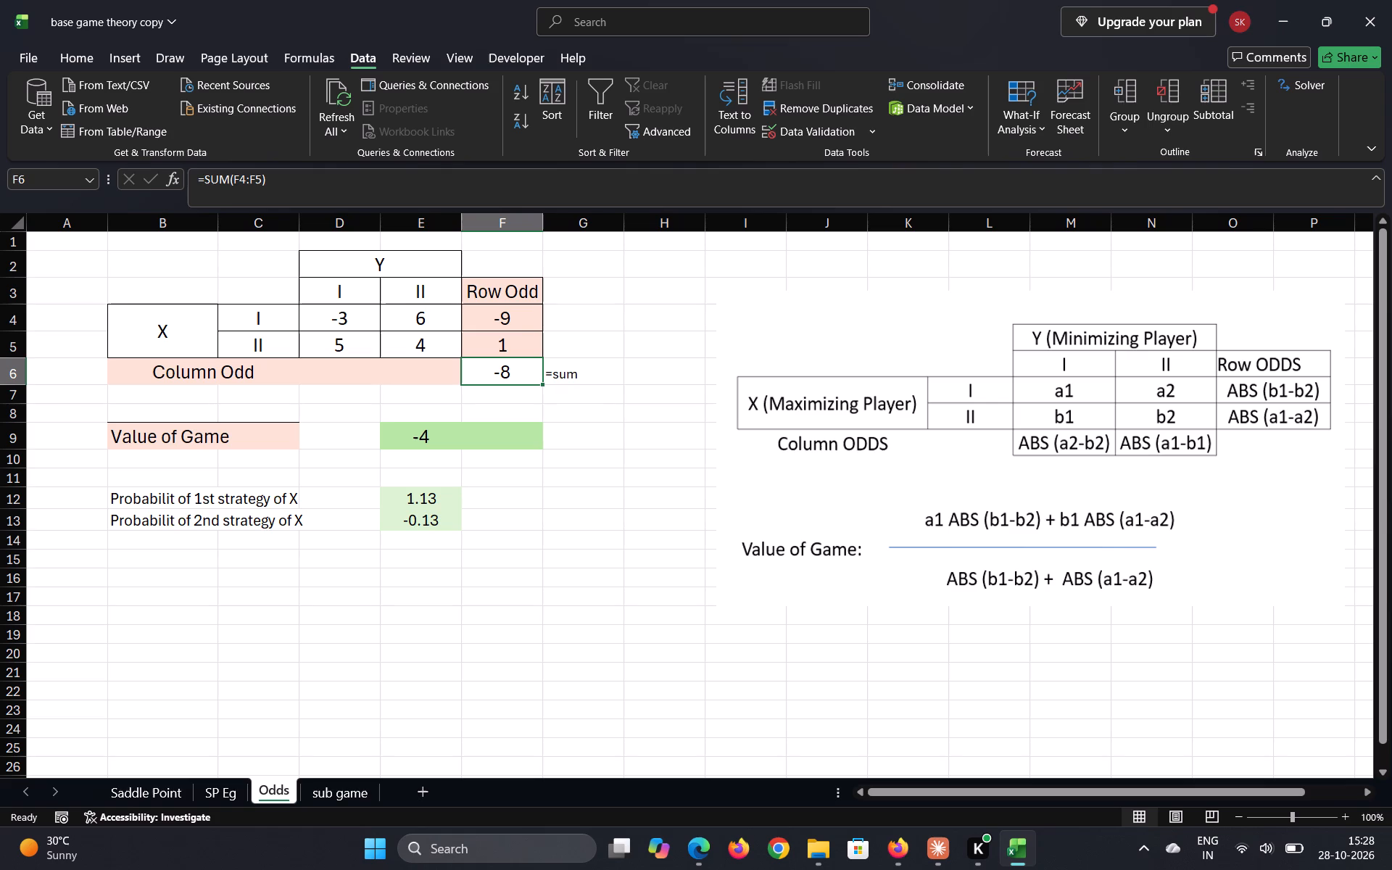
Enter the formula =E4-E5 in D6, the Column Odd cell for Y's strategy I.
left_click(355, 368)
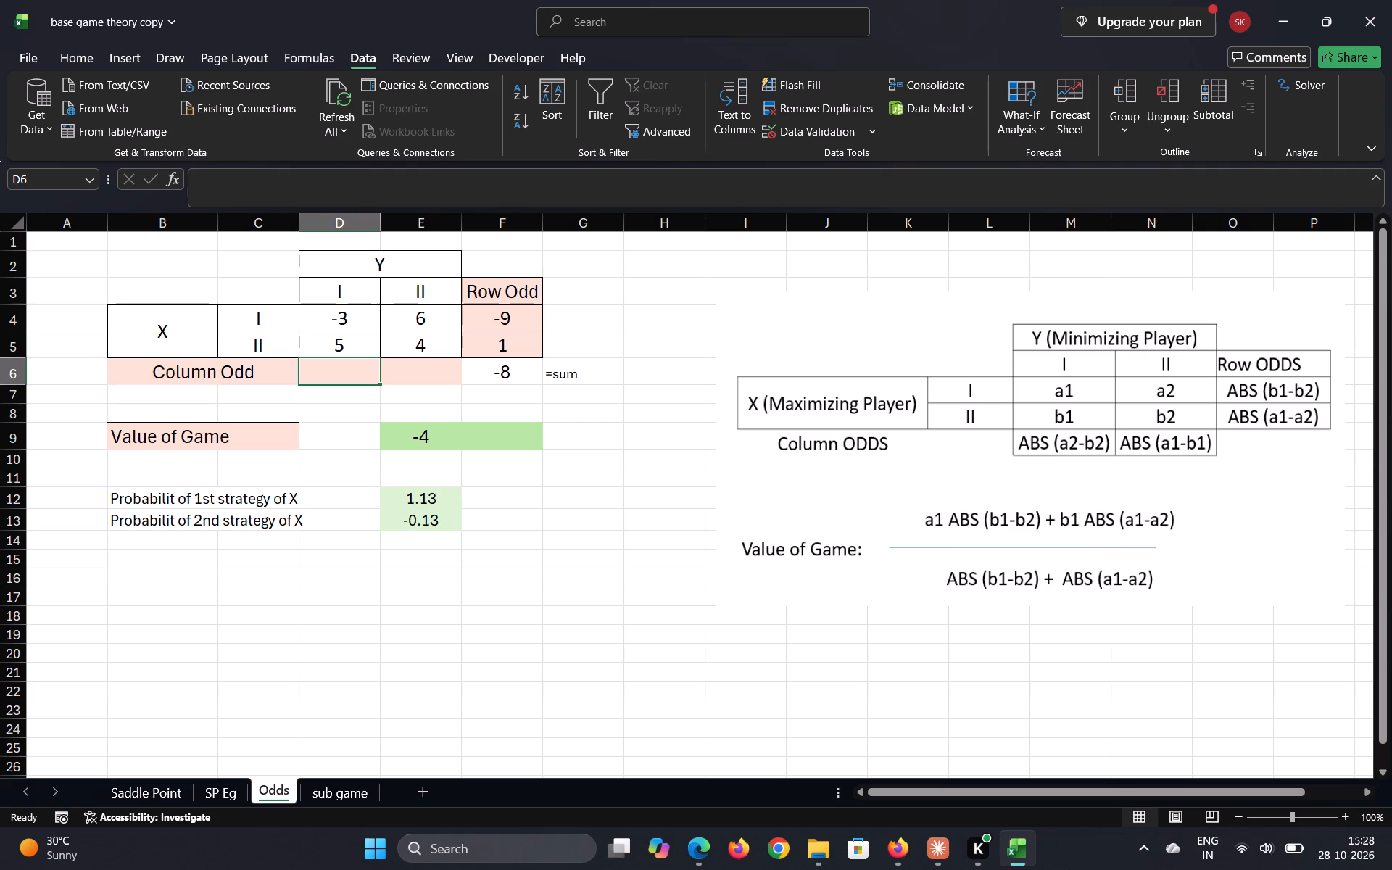
key("equal")
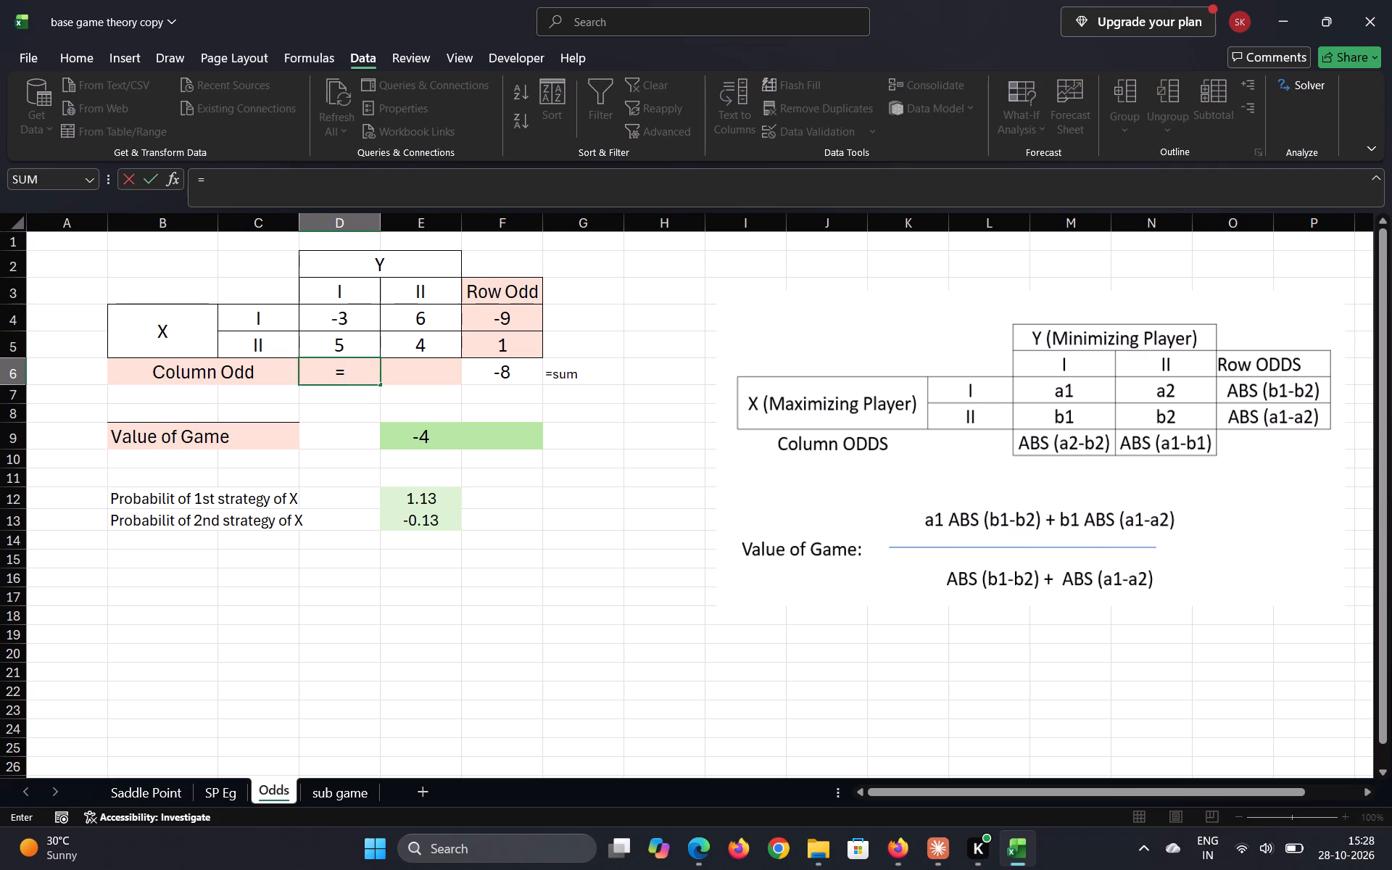
left_click(421, 320)
key("minus")
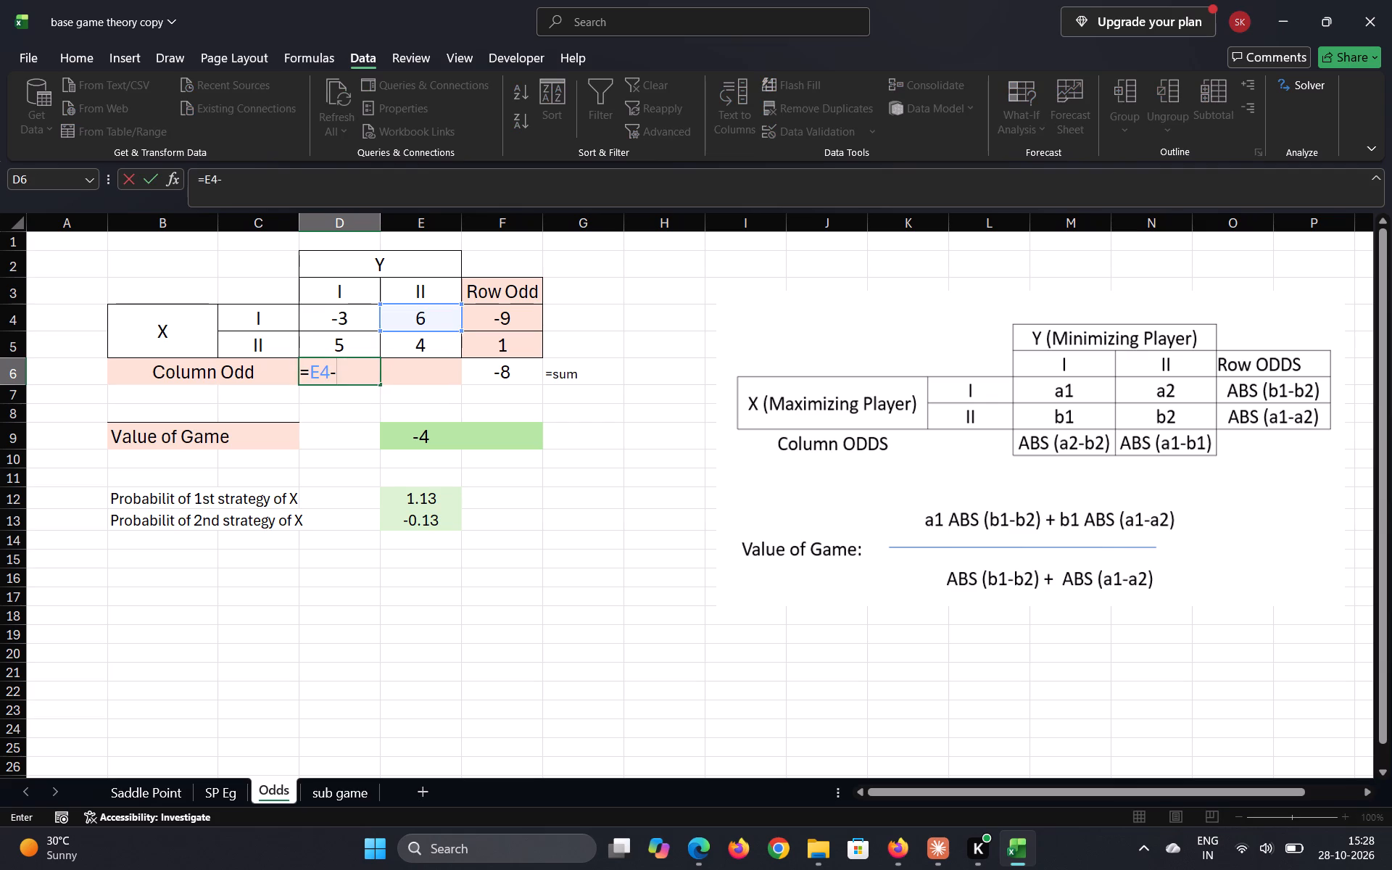
left_click(419, 349)
key("Return")
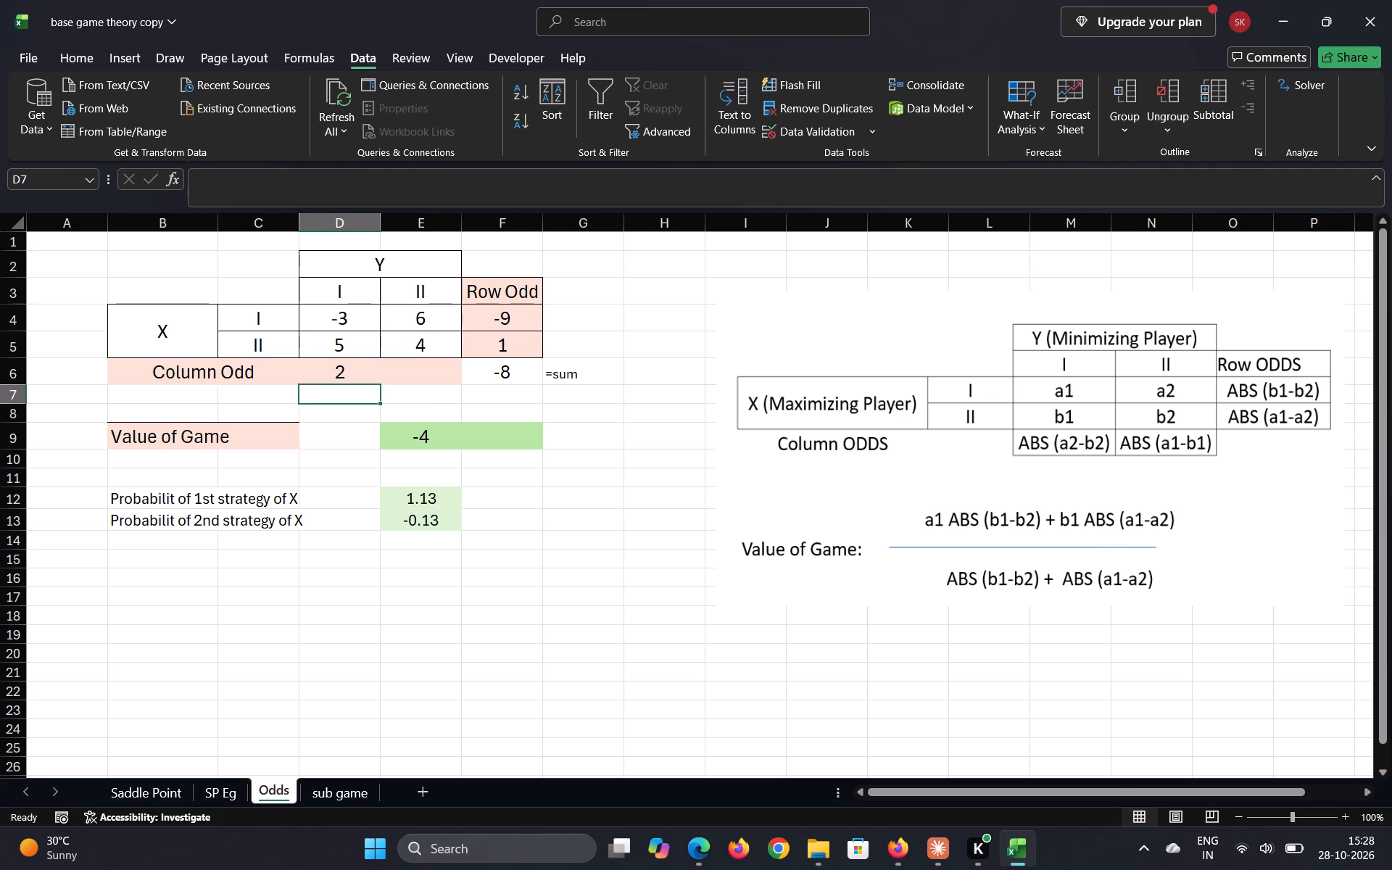
Enter the formula =D4-D5 in E6, the Column Odd cell for Y's strategy II.
left_click(411, 366)
key("equal")
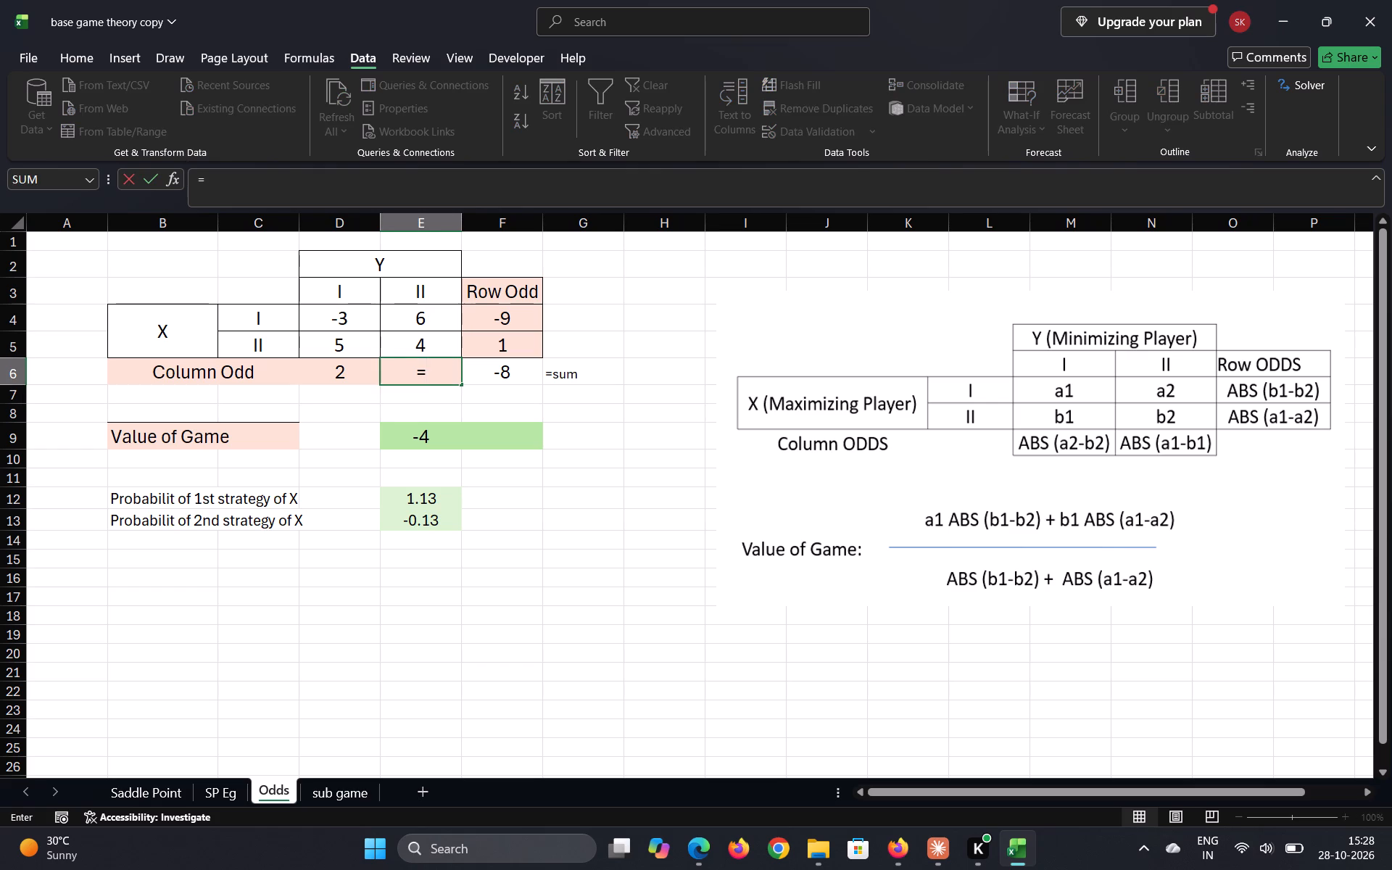
left_click(363, 317)
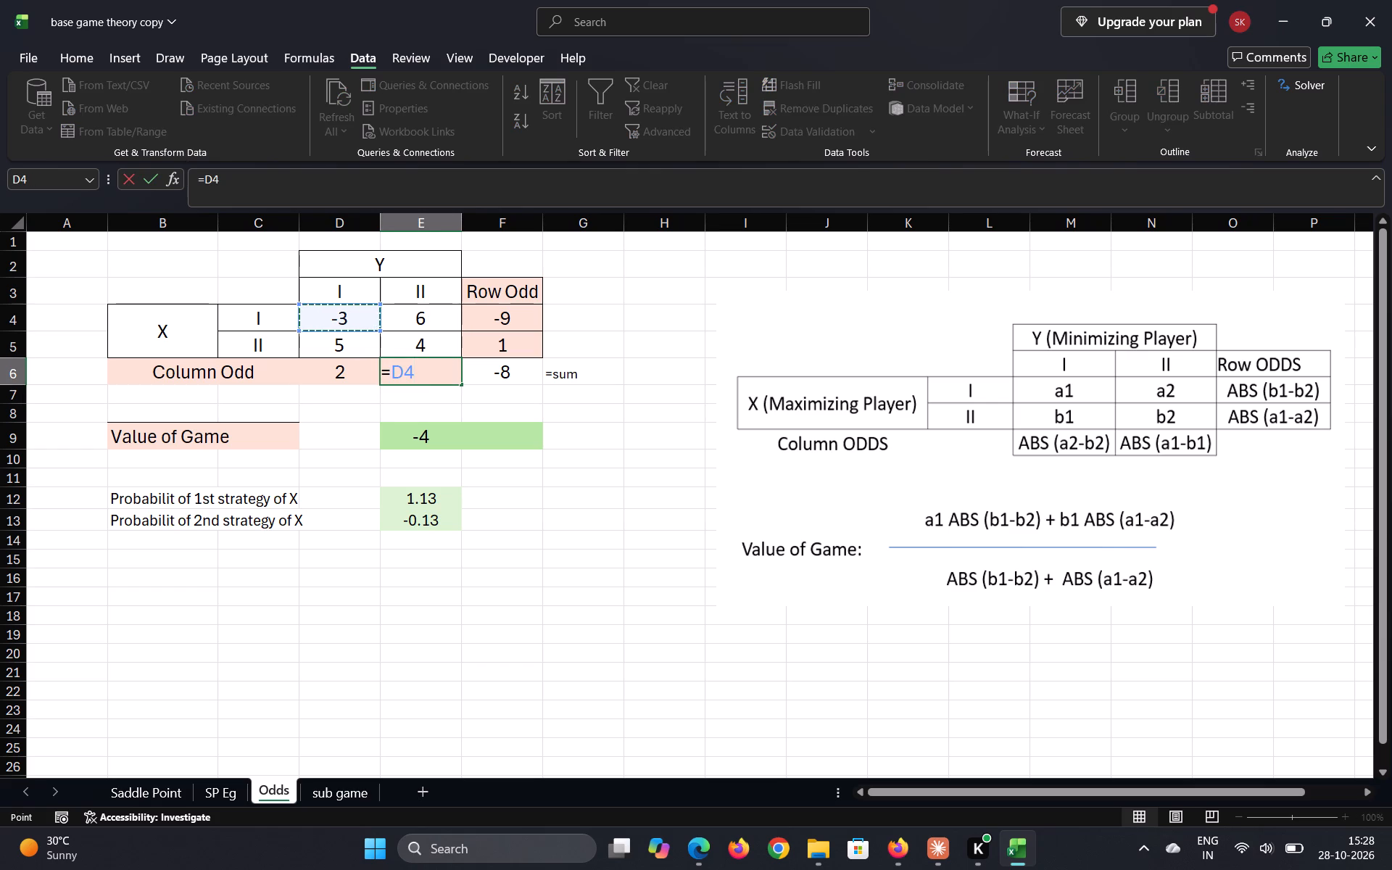
key("minus")
left_click(352, 351)
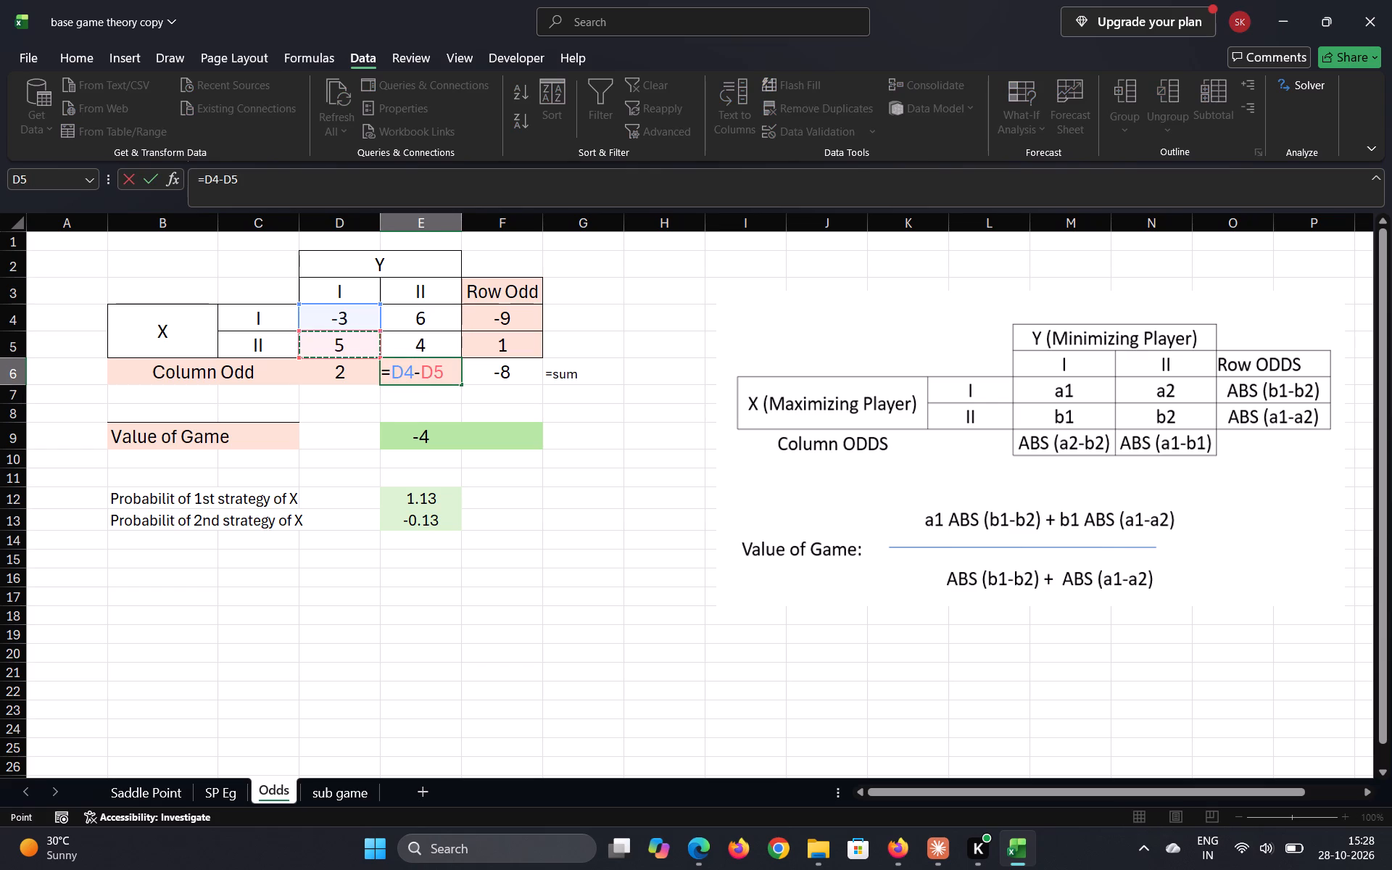
key("Return")
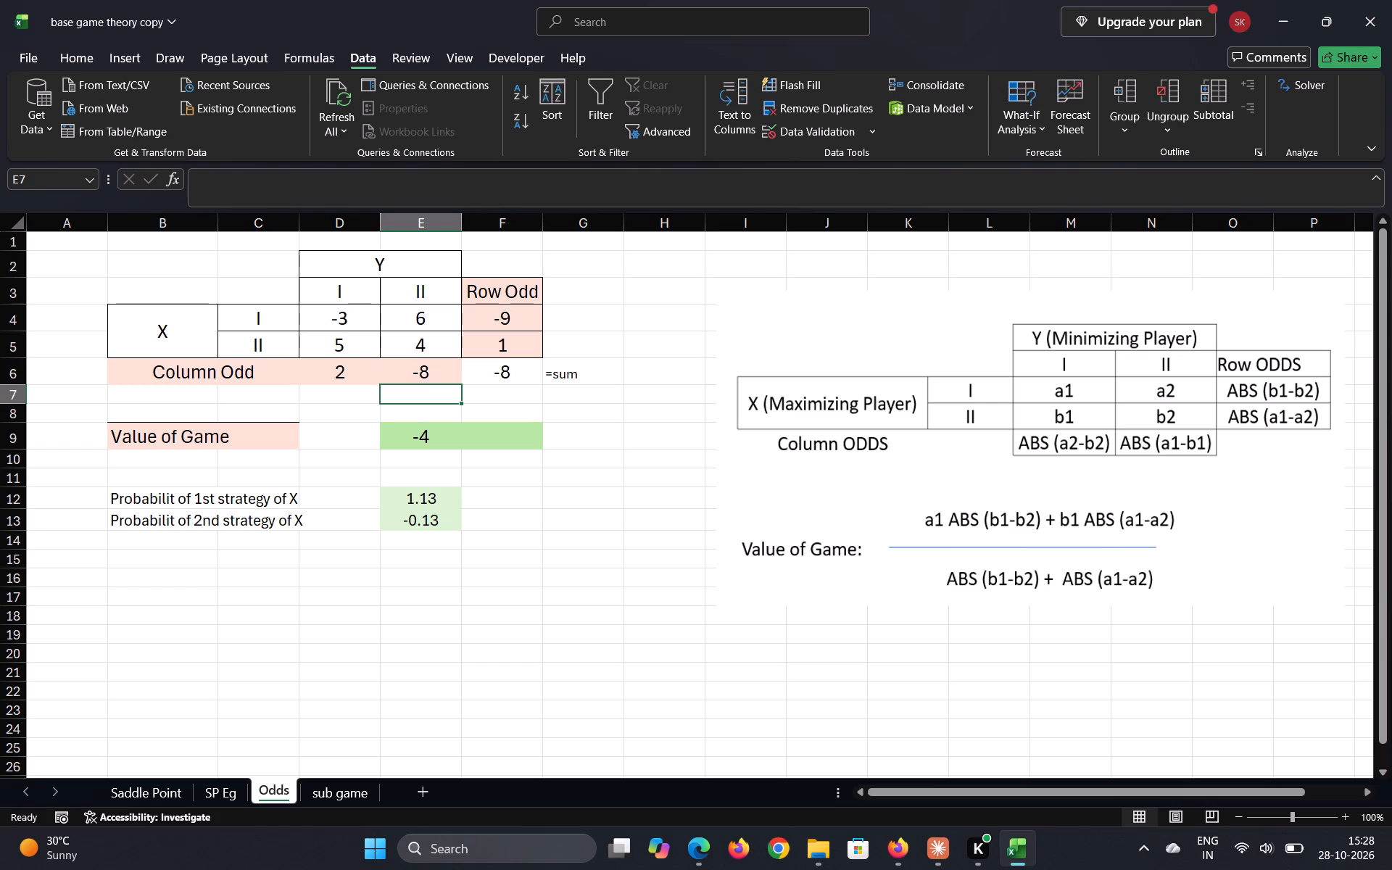
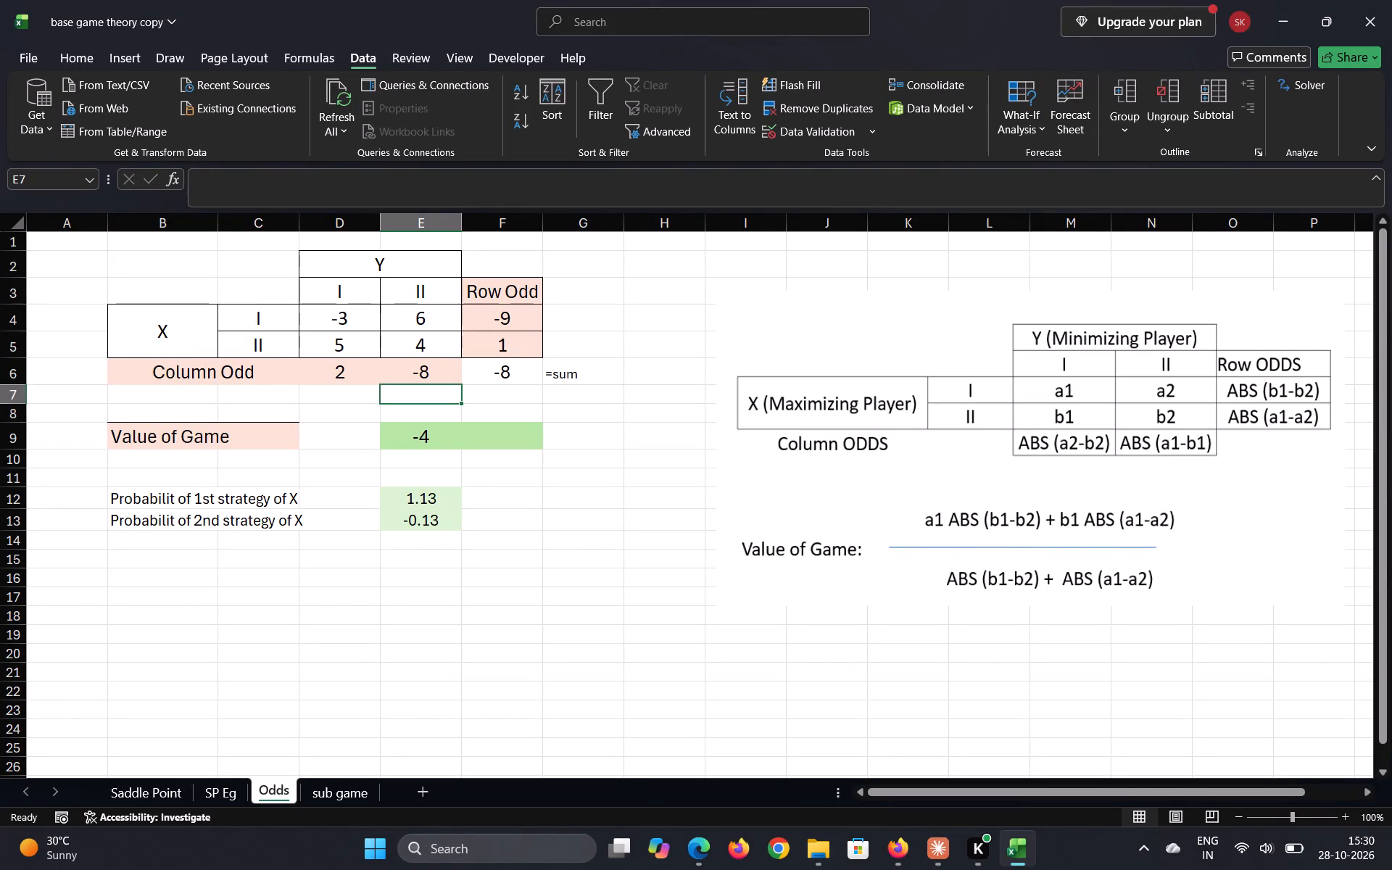
Inspect the formulas behind the probability of X's 1st strategy in E12 and the Value of Game in E9.
left_click(432, 497)
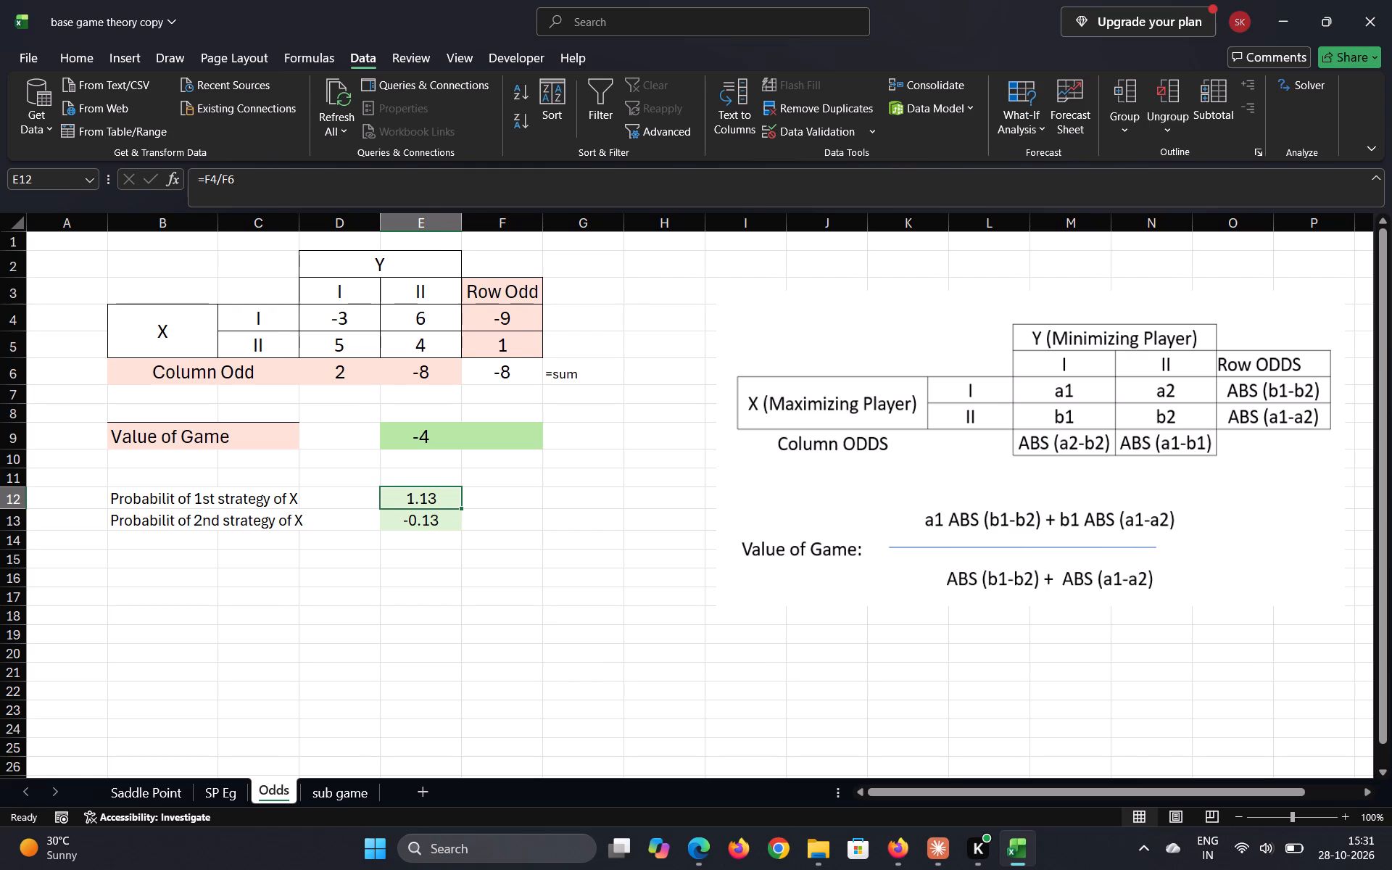
left_click(436, 442)
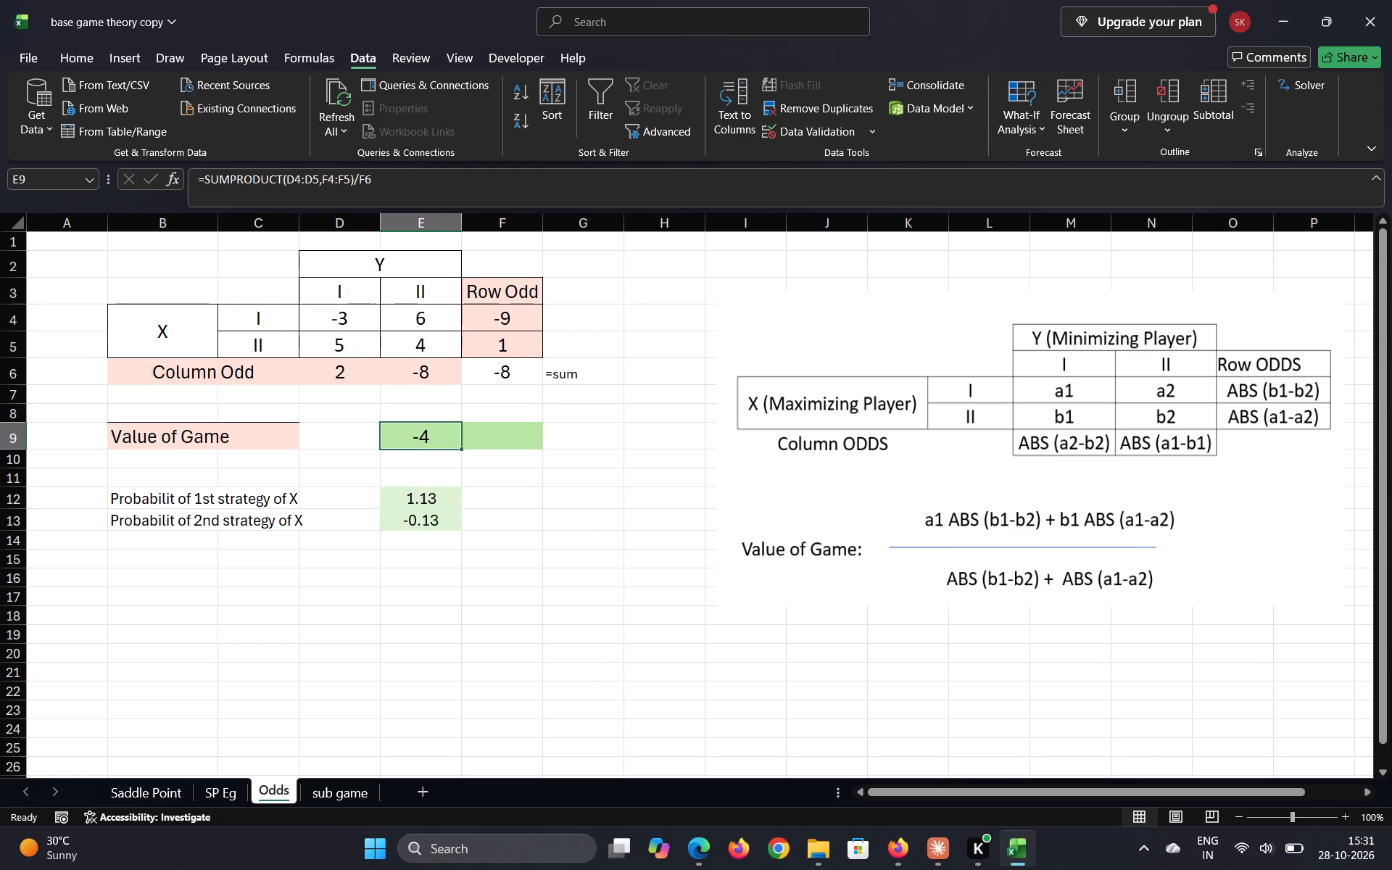
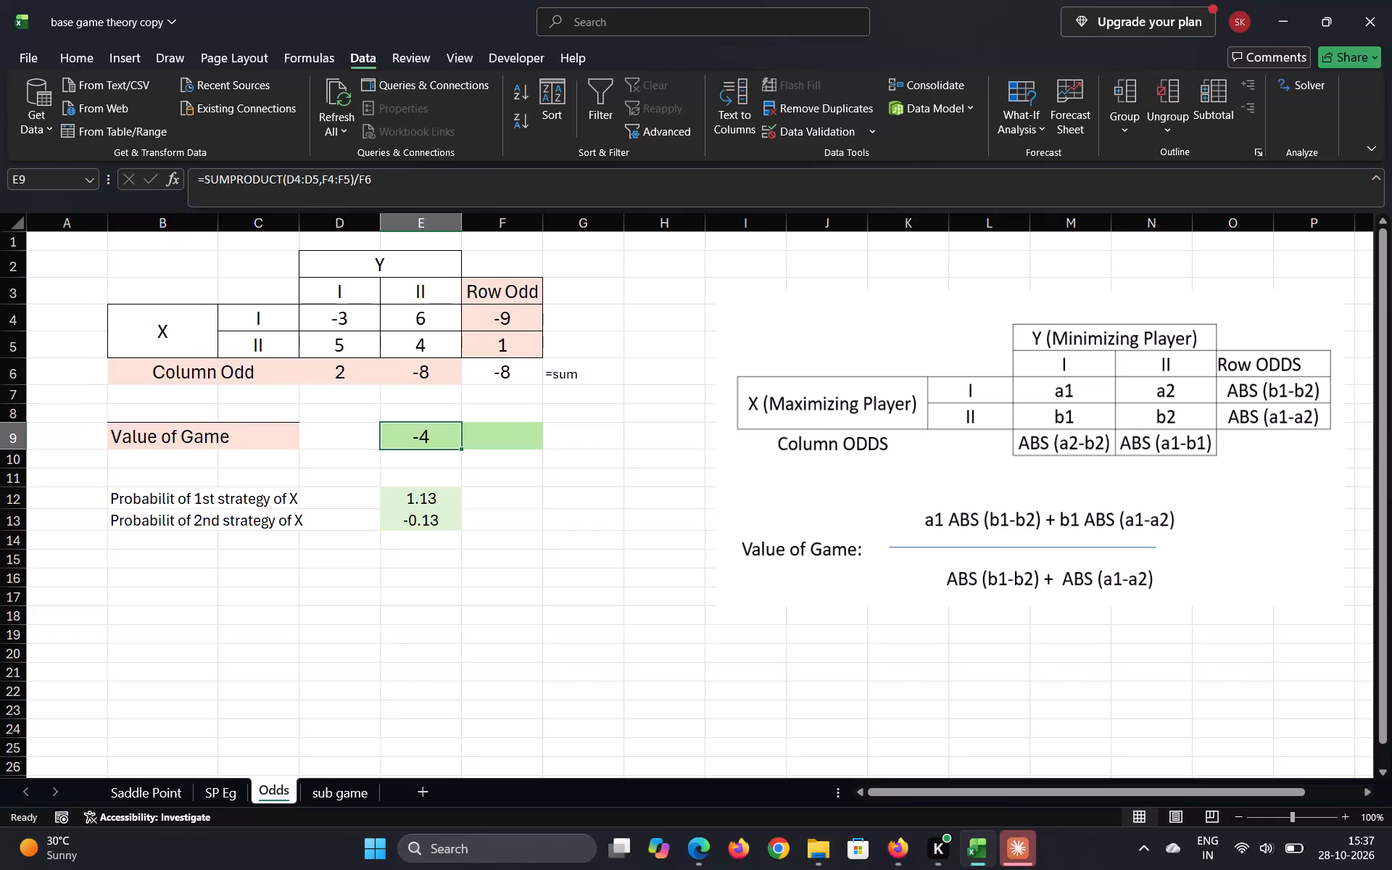
Inspect the formulas behind the first Row Odd in F4 and the first Column Odd in D6.
left_click(514, 321)
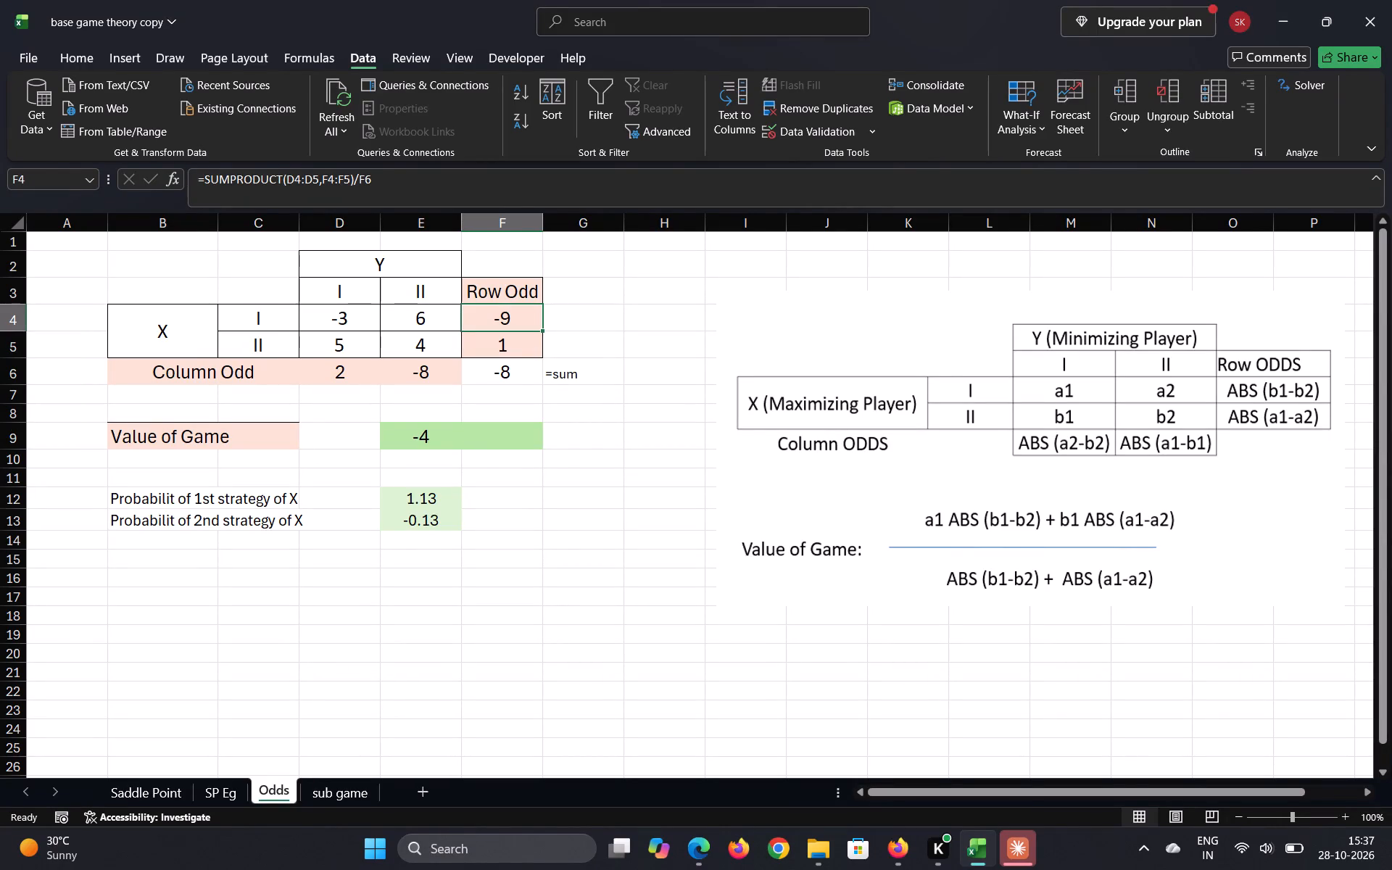
left_click(342, 378)
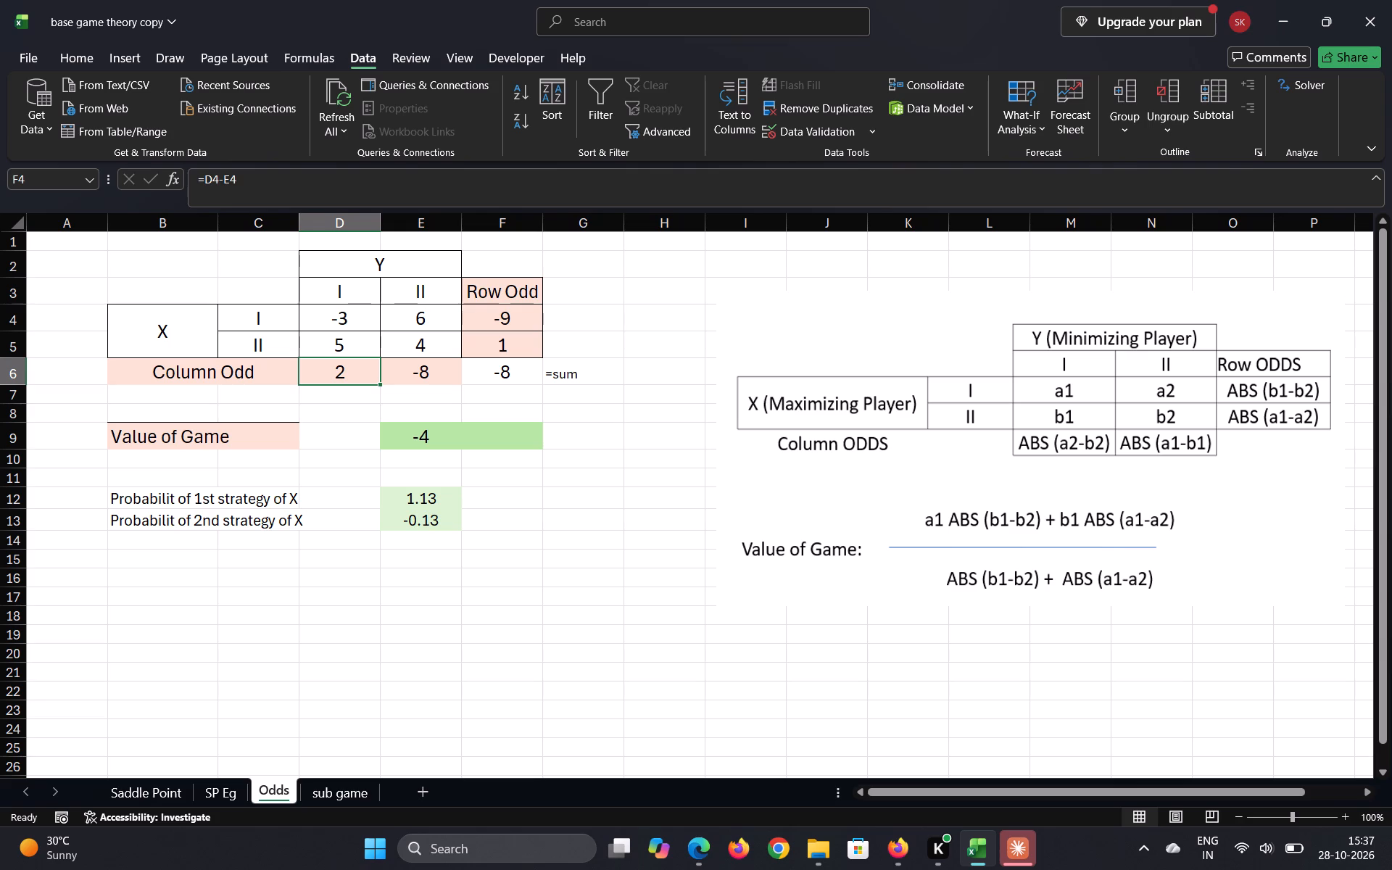
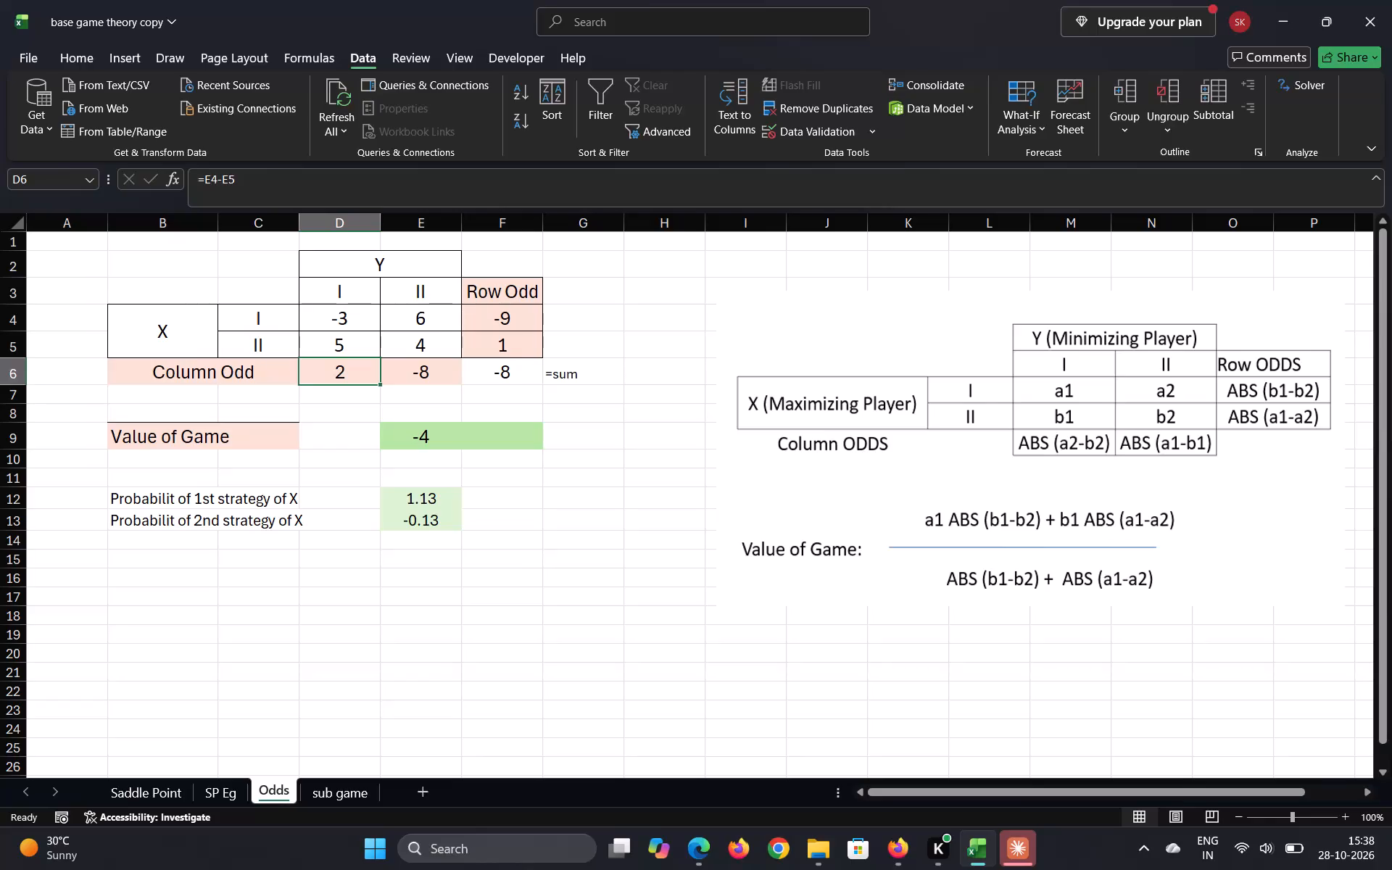
Inspect the formula behind the Value of Game result in E9.
left_click(413, 444)
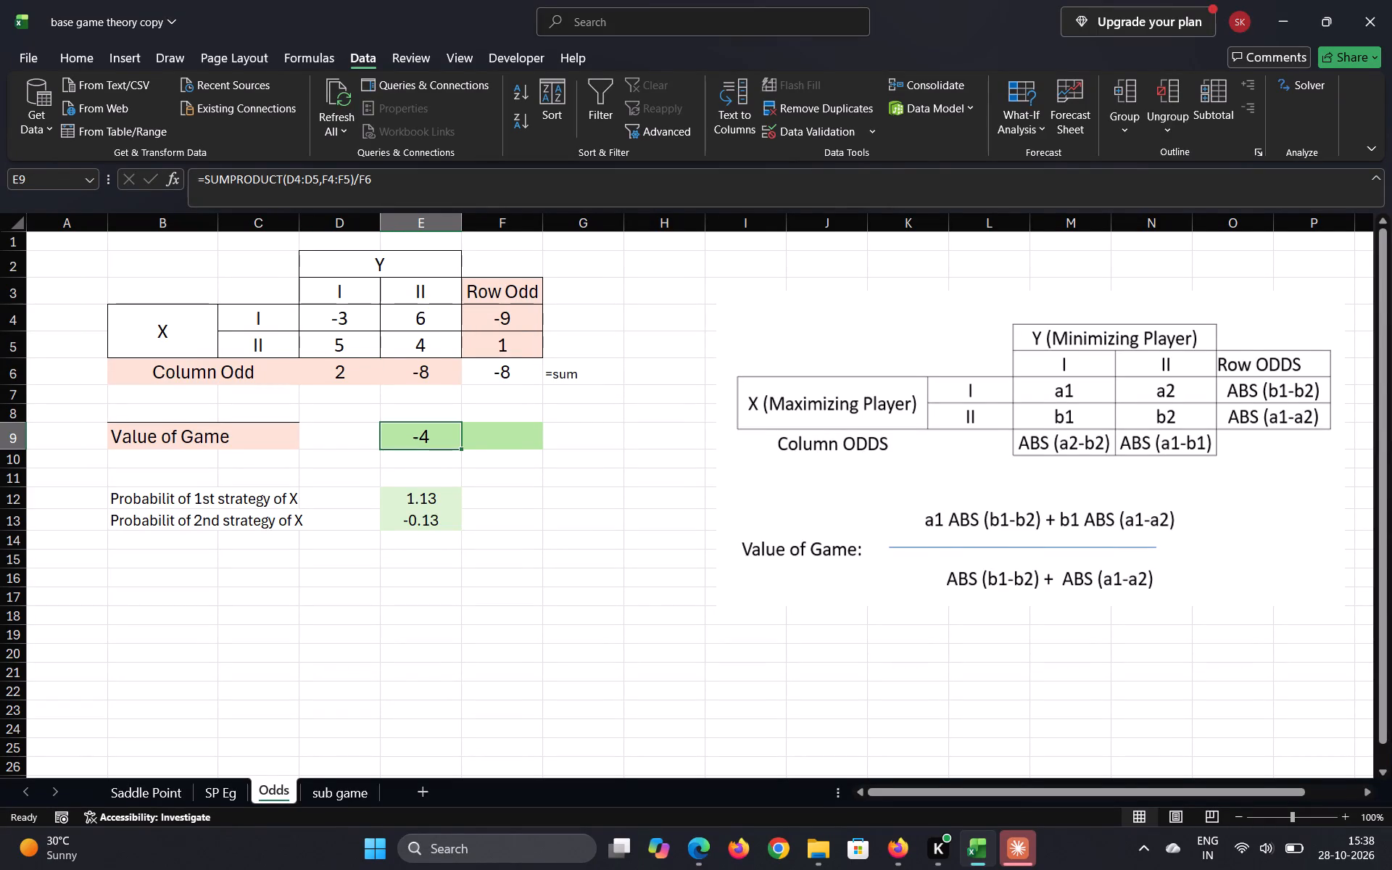
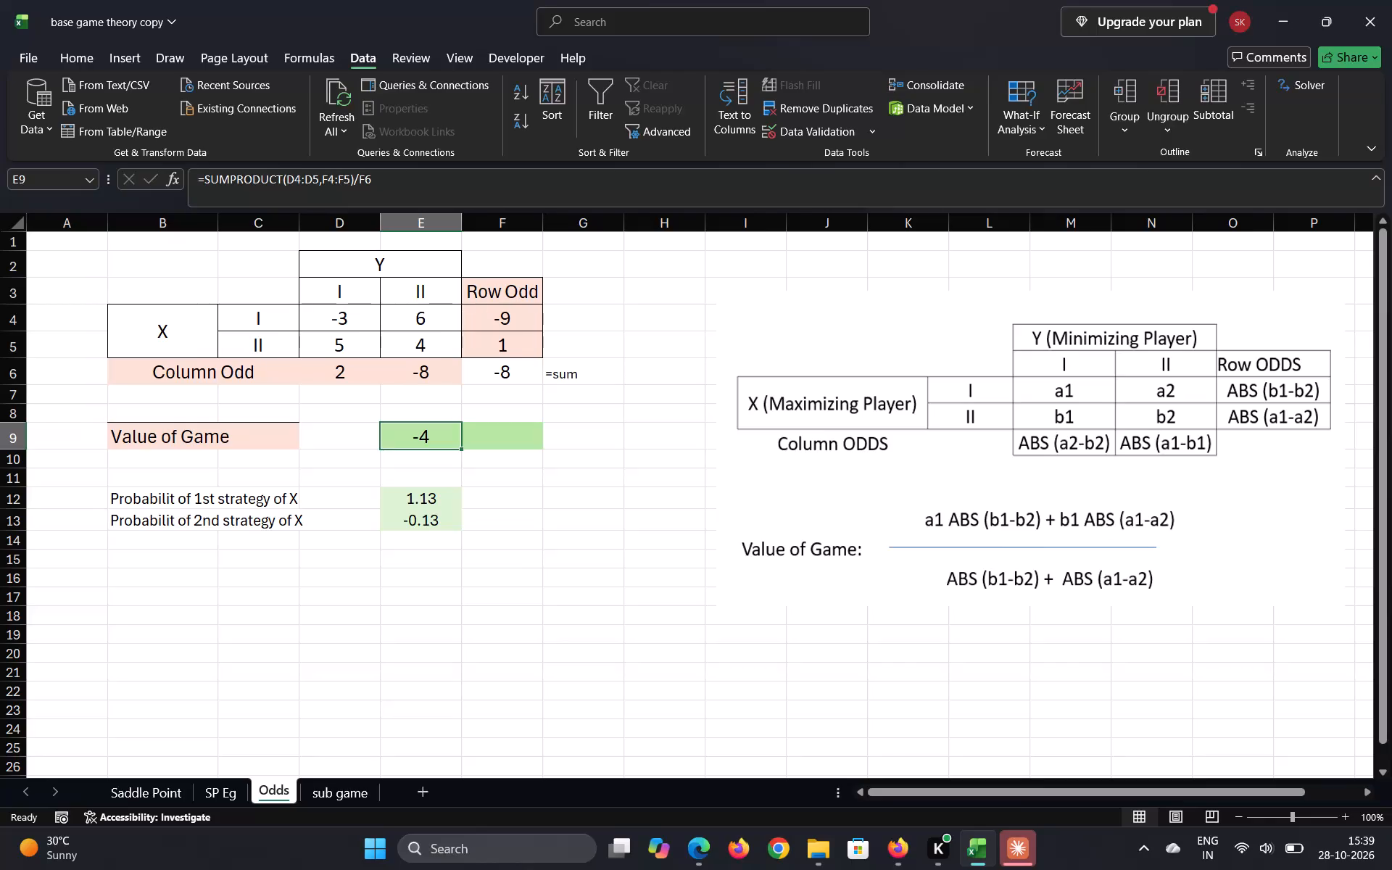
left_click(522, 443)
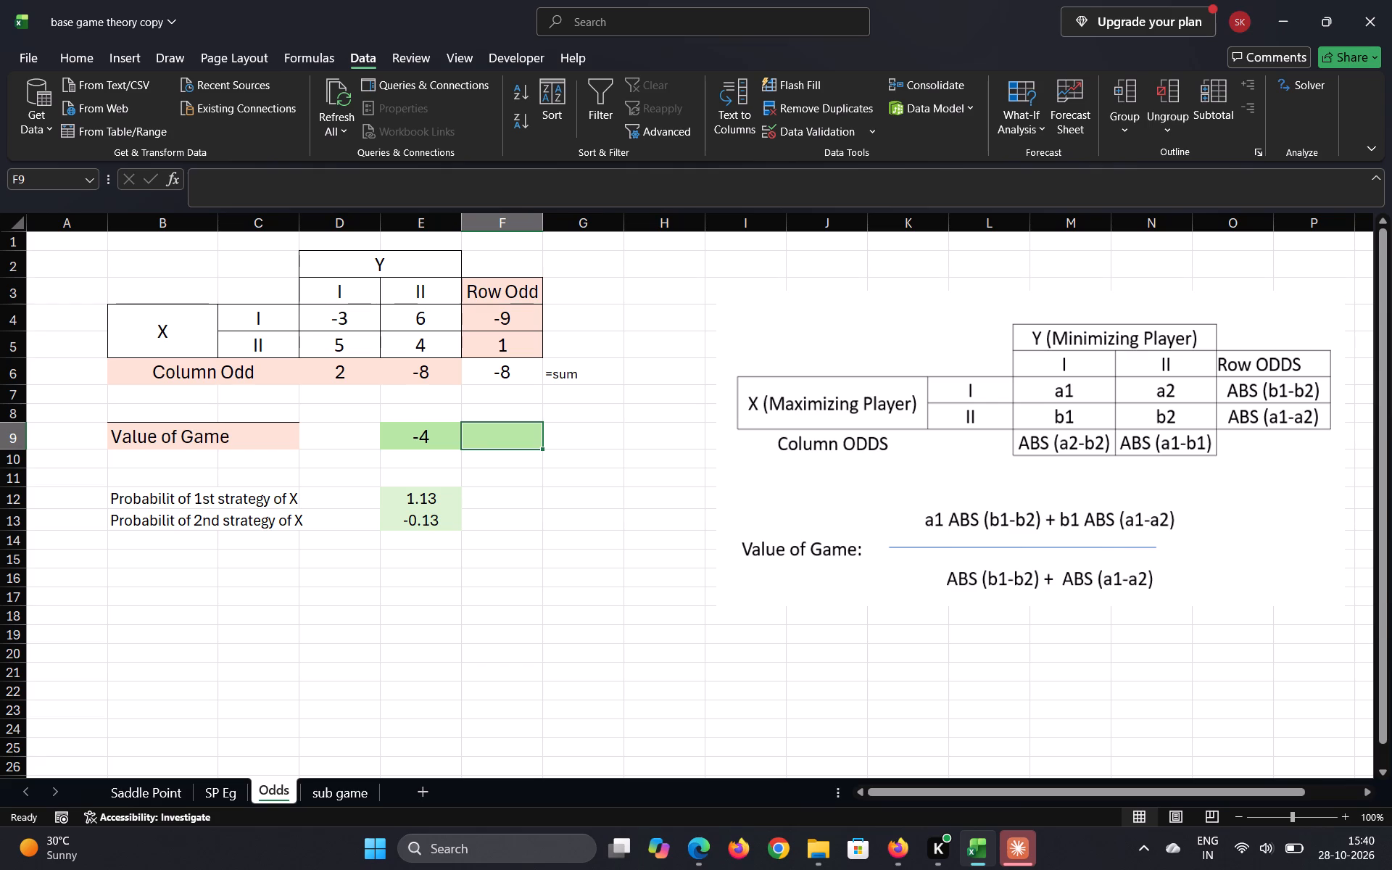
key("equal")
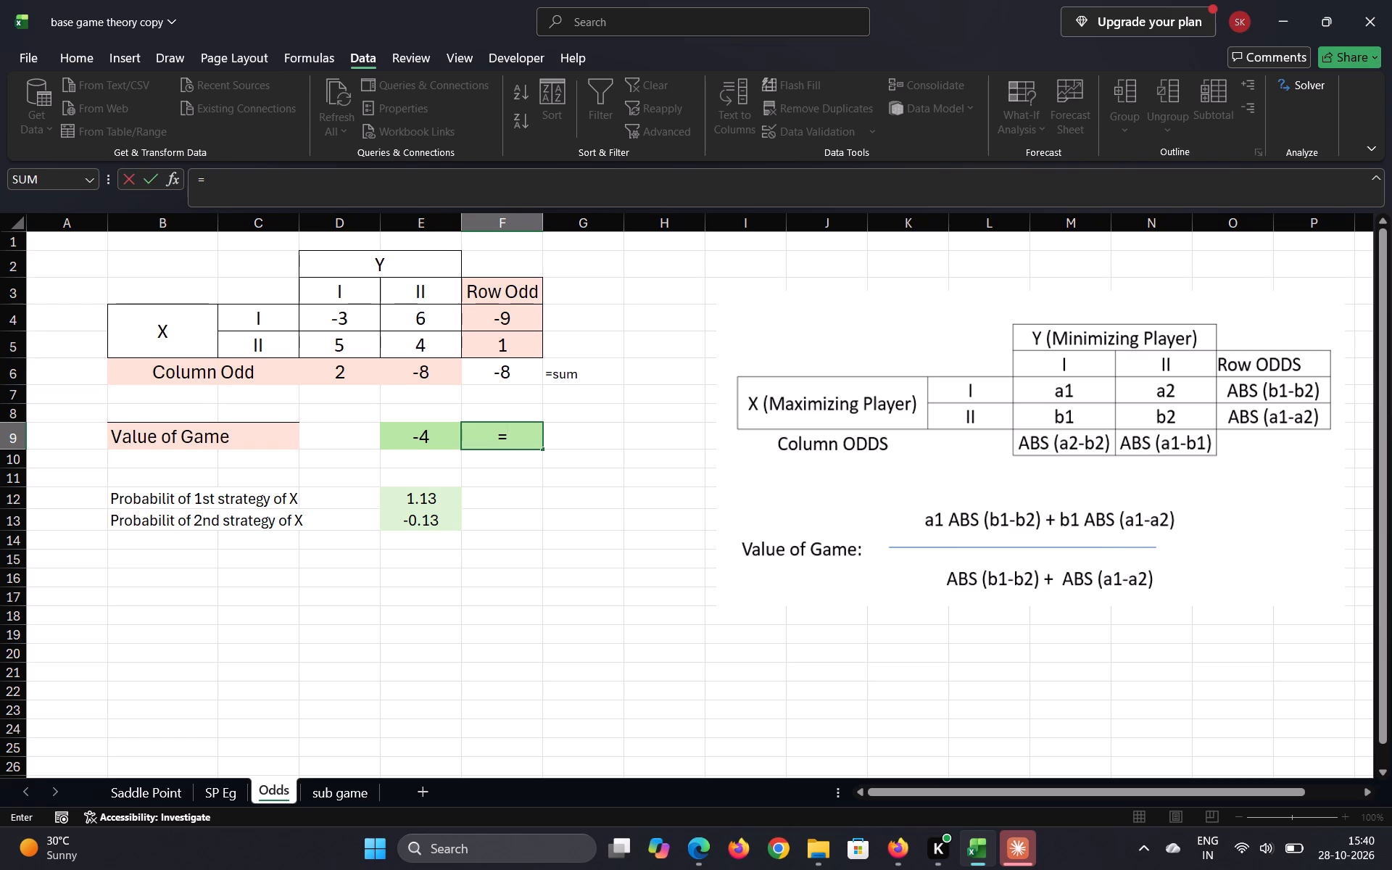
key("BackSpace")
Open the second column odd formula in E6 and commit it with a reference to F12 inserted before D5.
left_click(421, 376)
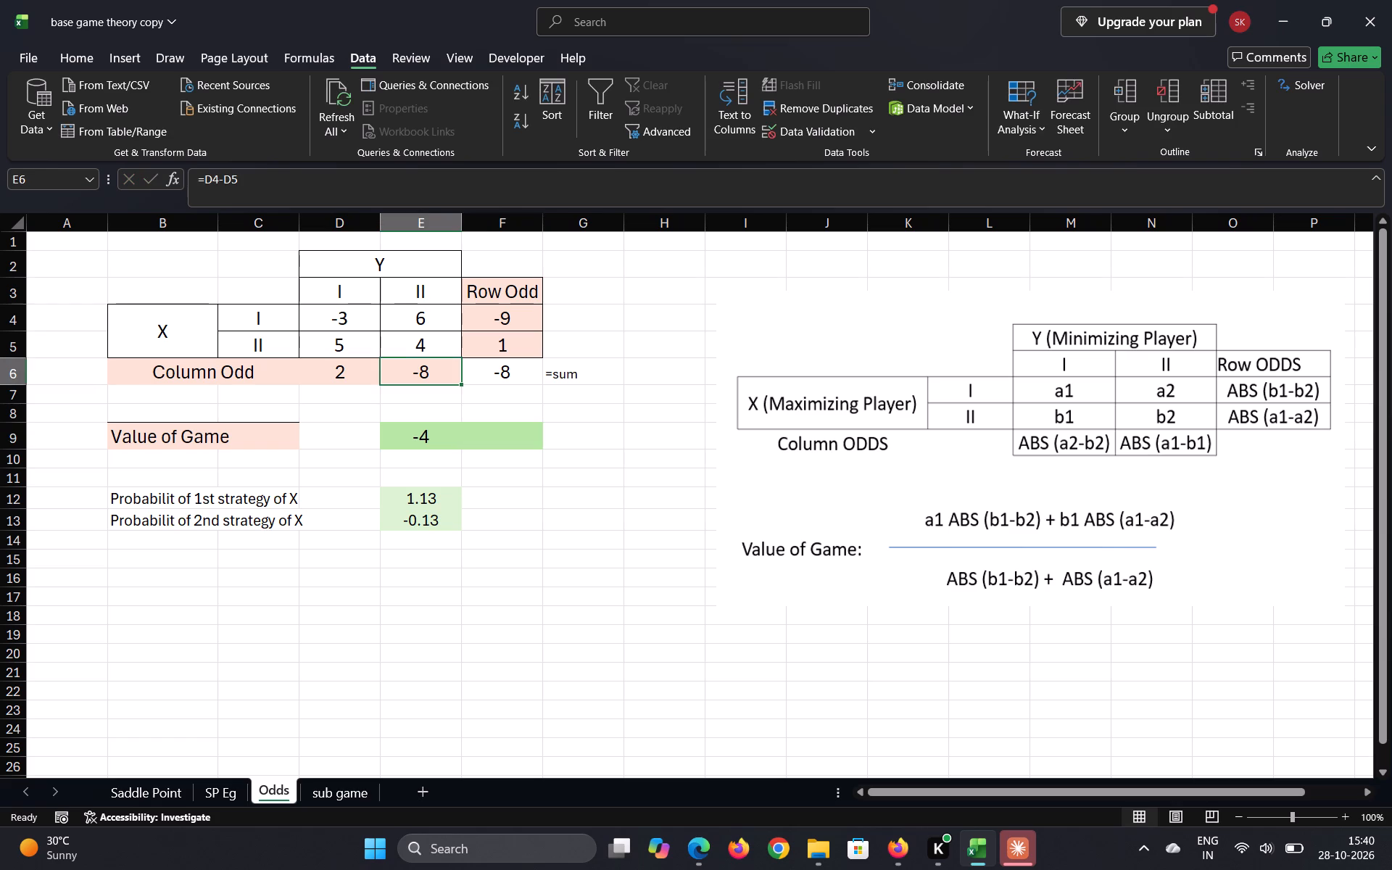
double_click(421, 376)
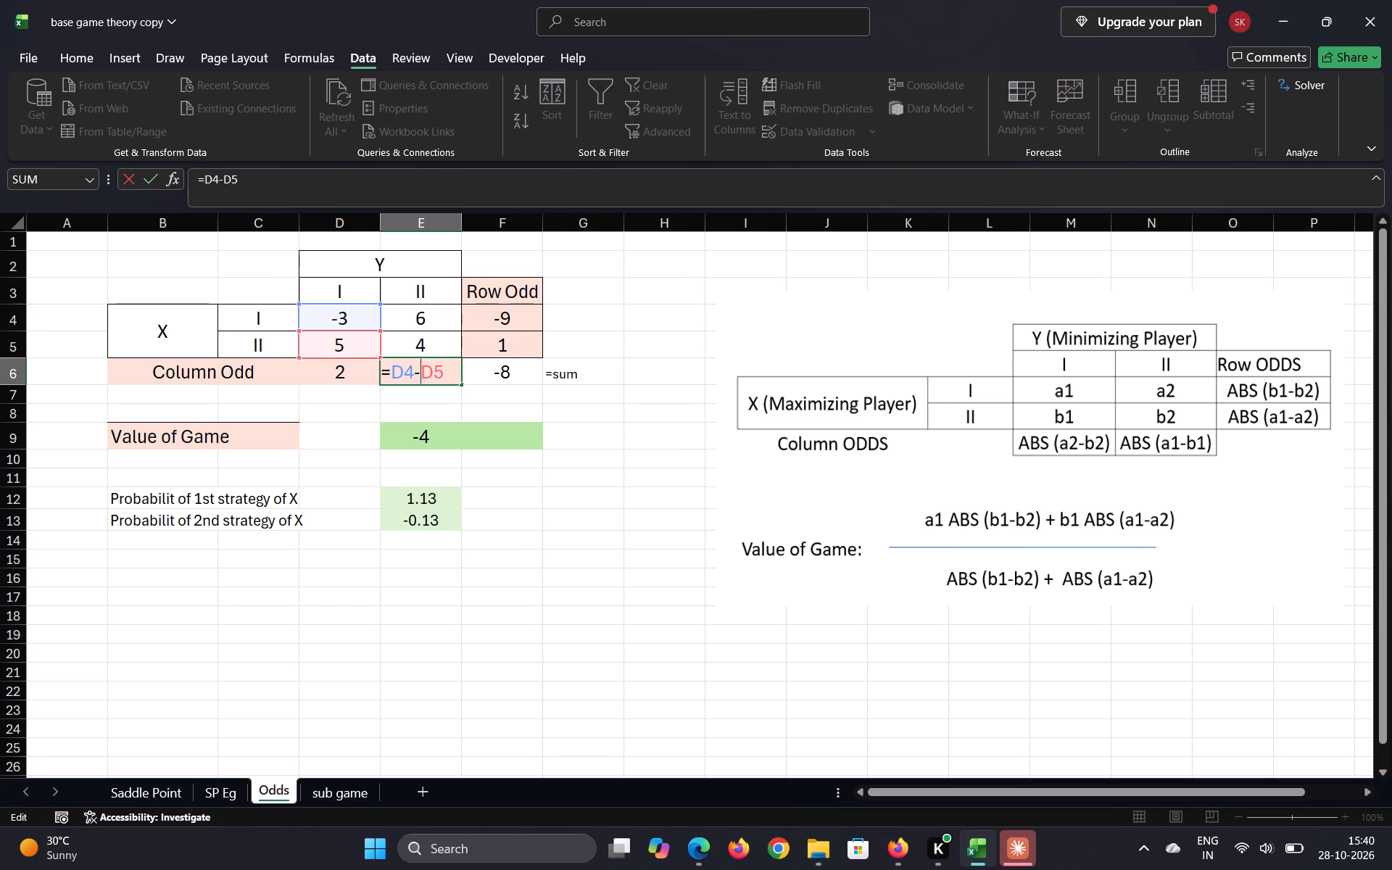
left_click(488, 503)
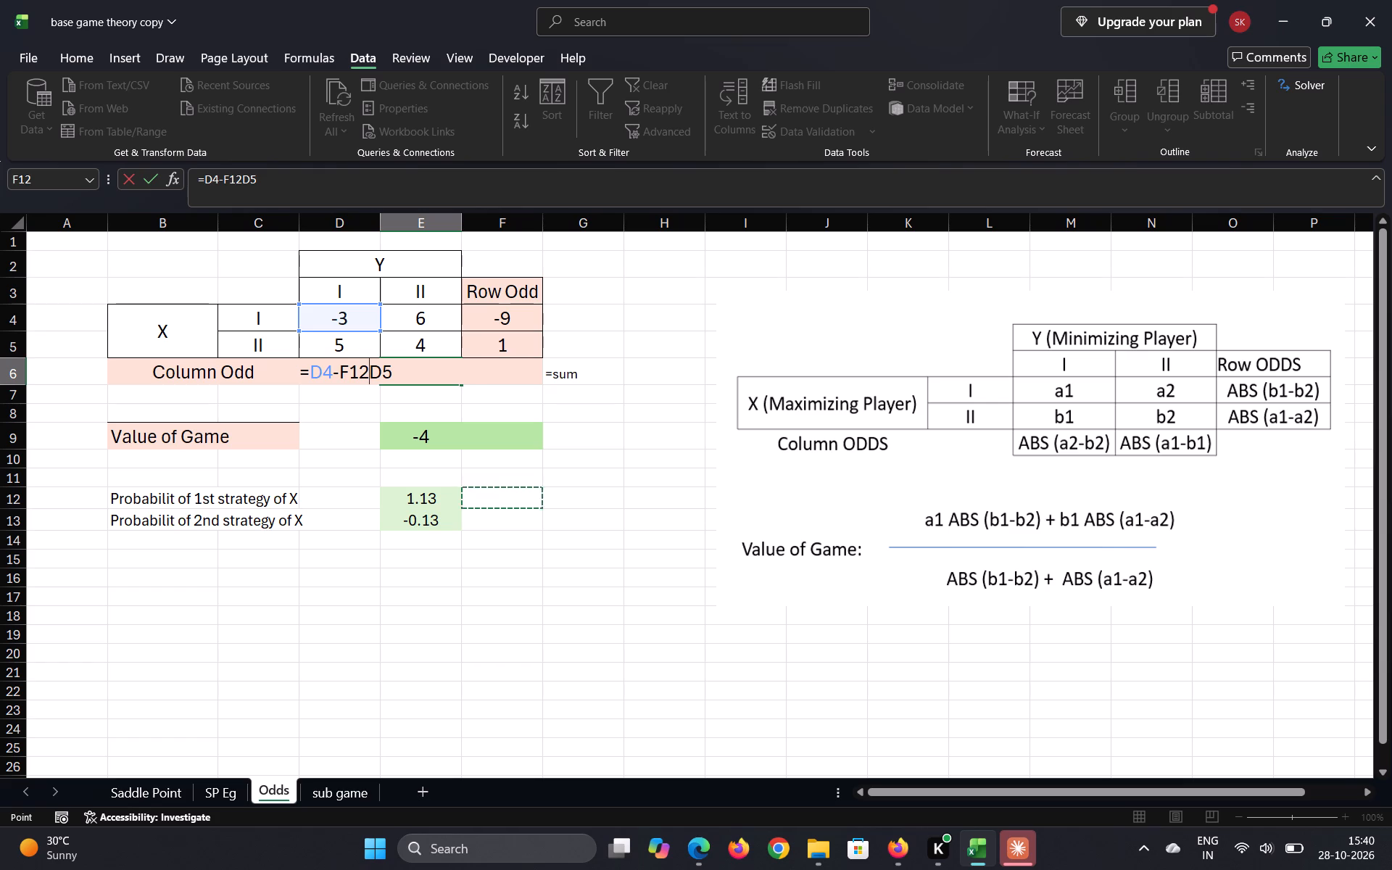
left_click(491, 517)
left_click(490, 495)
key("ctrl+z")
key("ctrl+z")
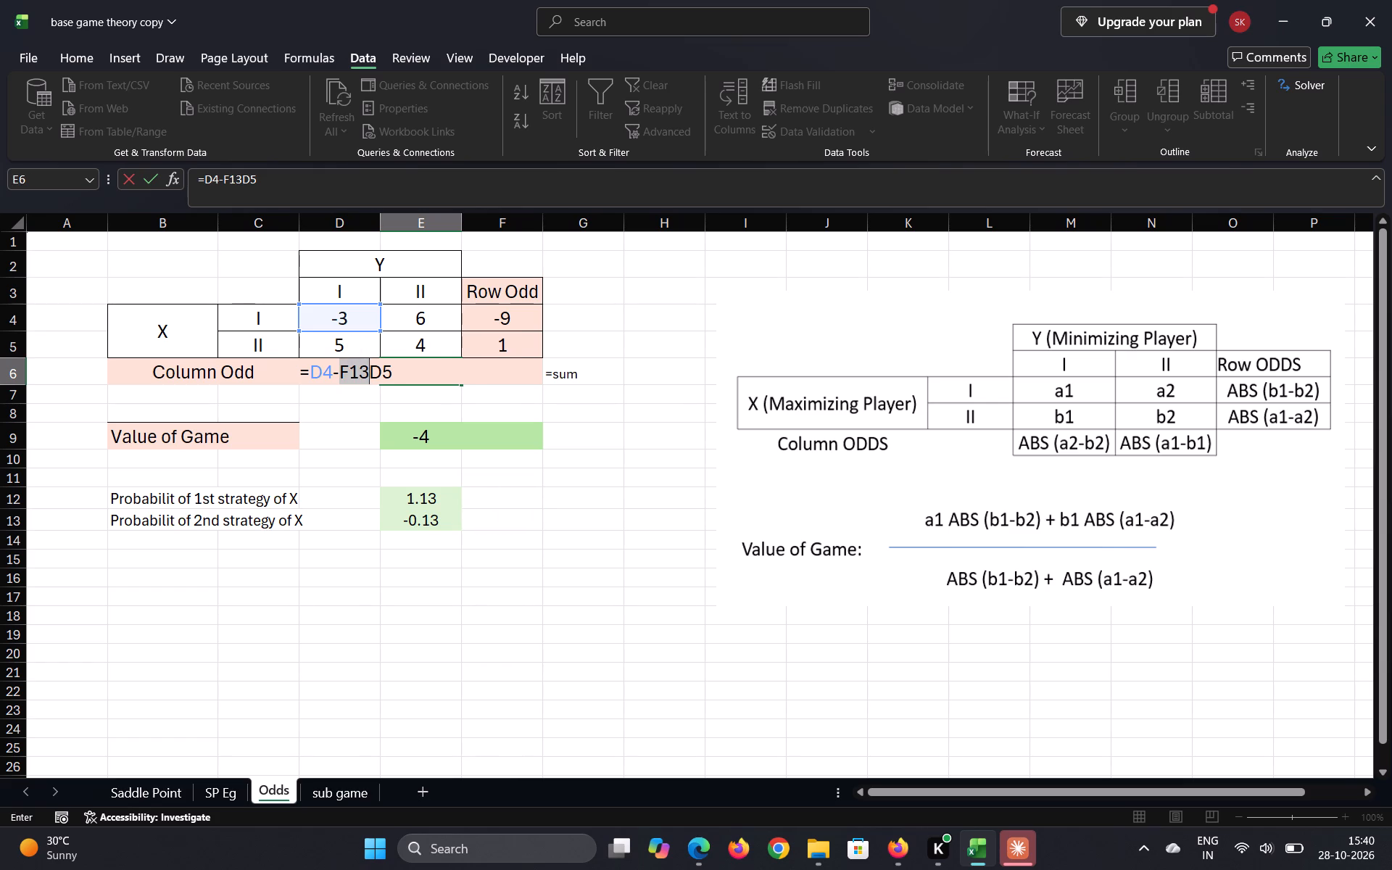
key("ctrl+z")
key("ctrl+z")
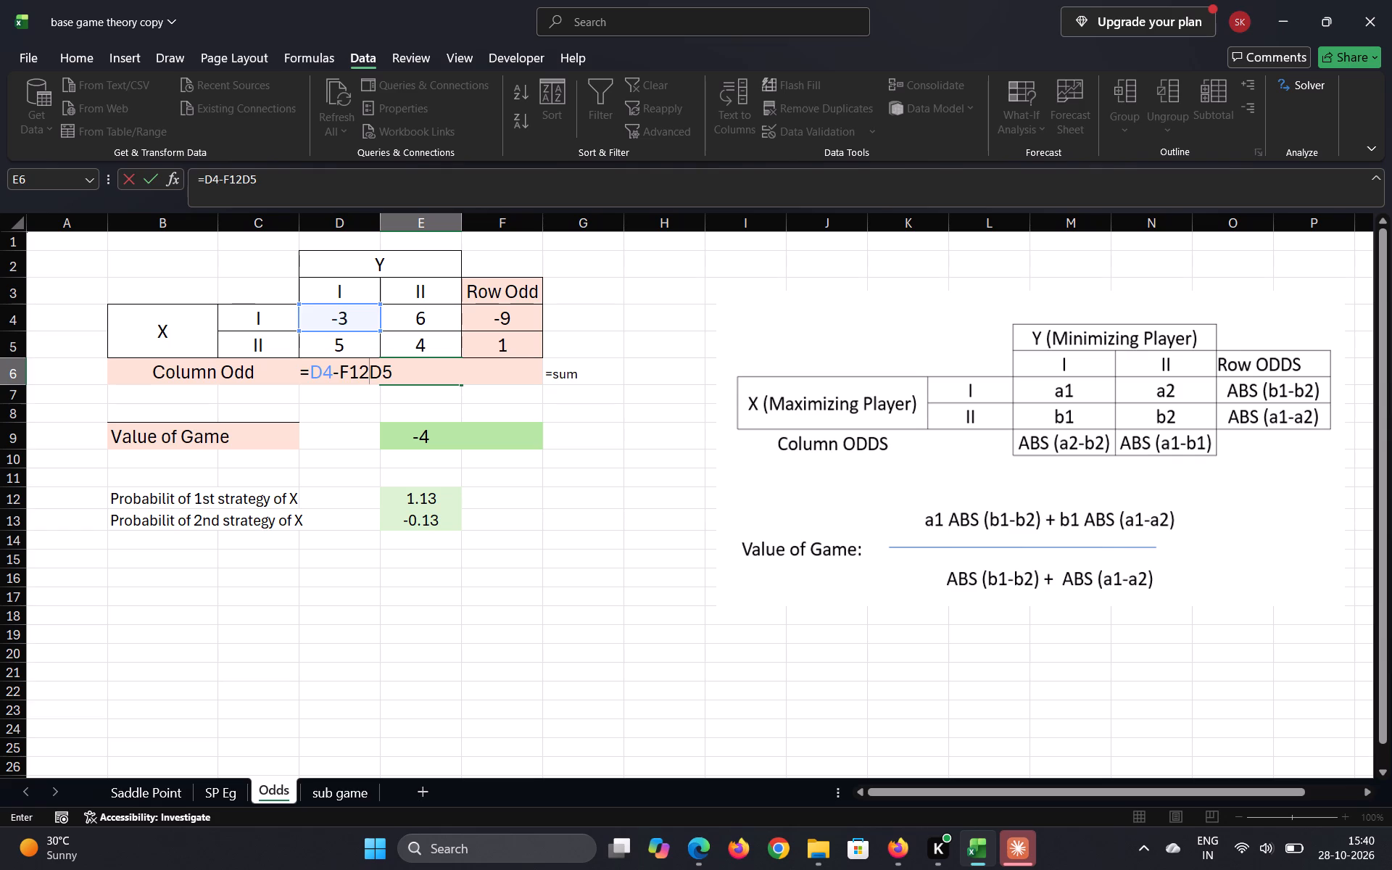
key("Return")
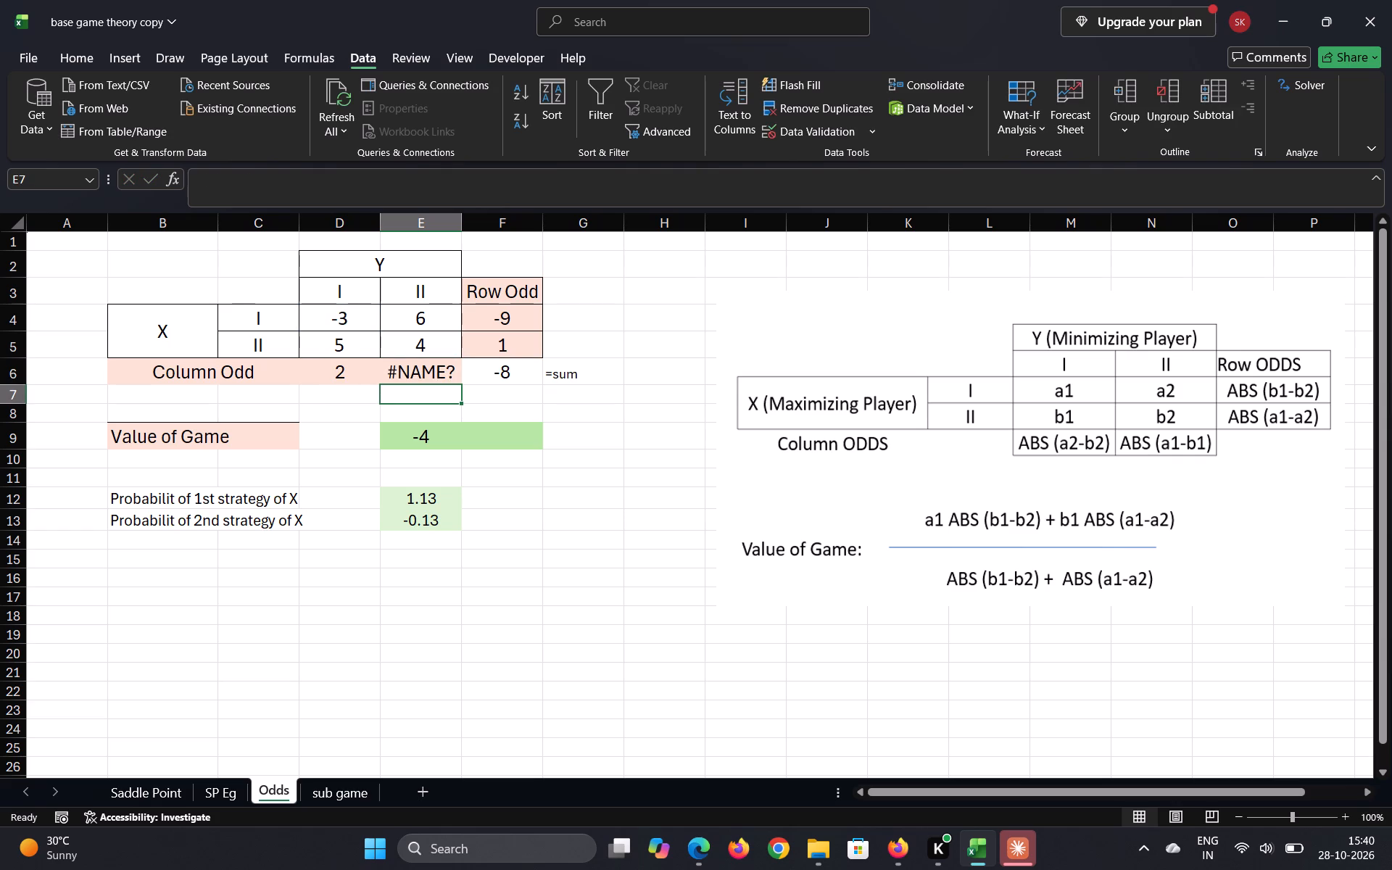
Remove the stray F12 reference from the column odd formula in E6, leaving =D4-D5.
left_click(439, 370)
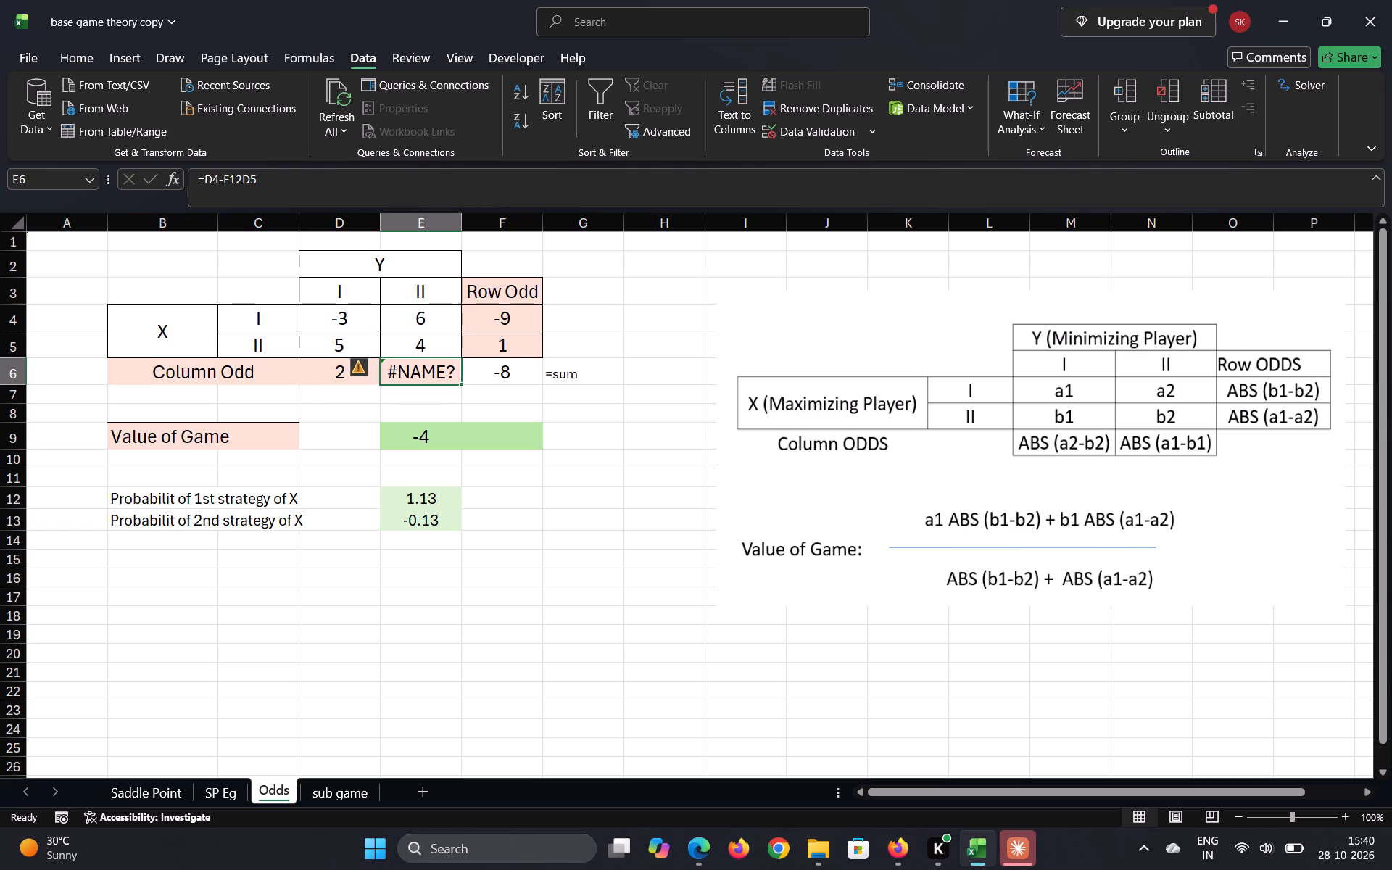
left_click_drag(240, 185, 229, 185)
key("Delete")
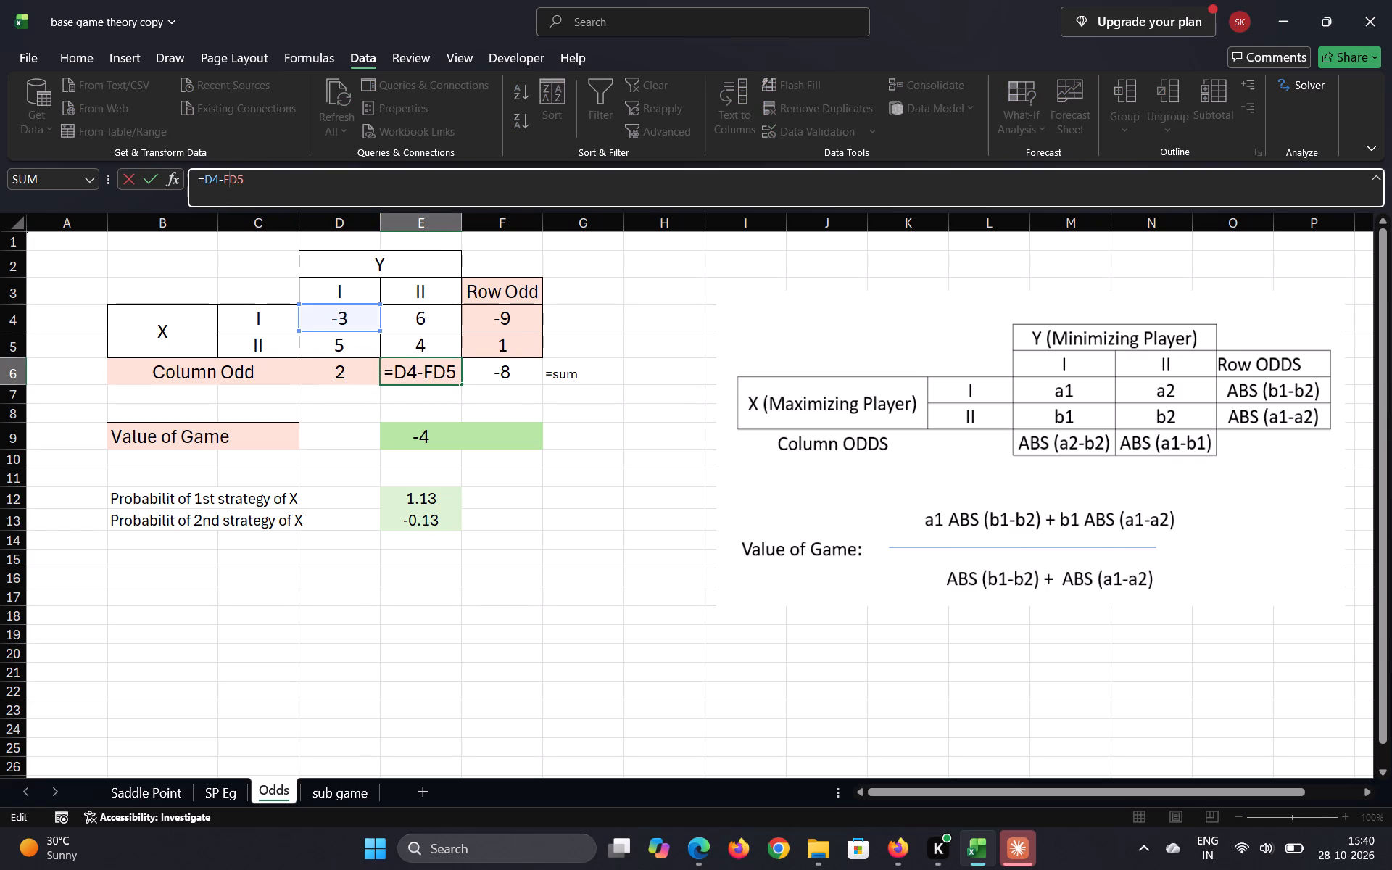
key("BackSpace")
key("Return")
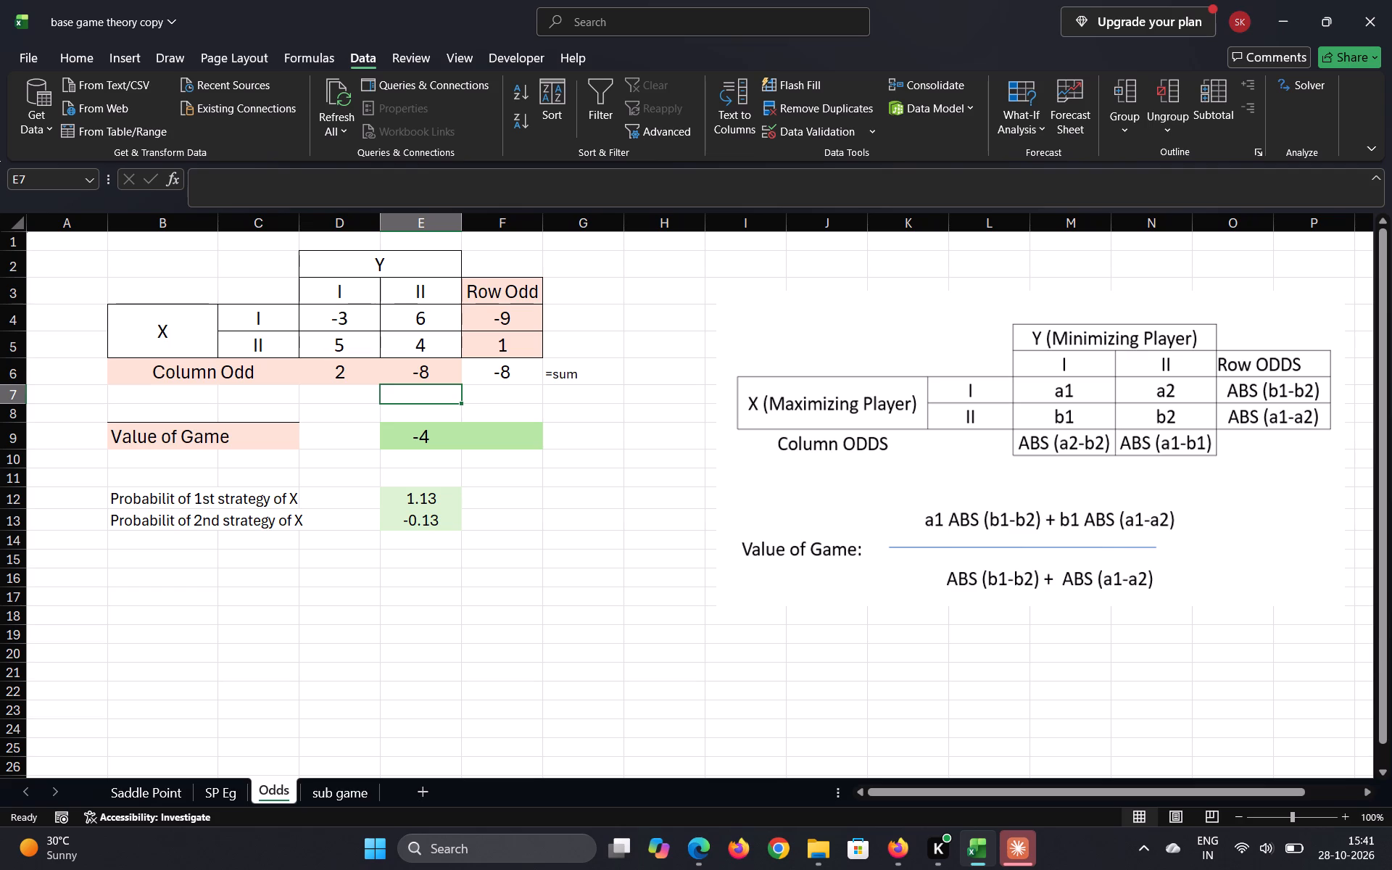
Examine the formulas behind the first strategy probability of X in E12, the Value of Game in E9 and the column odd in D6.
left_click(494, 442)
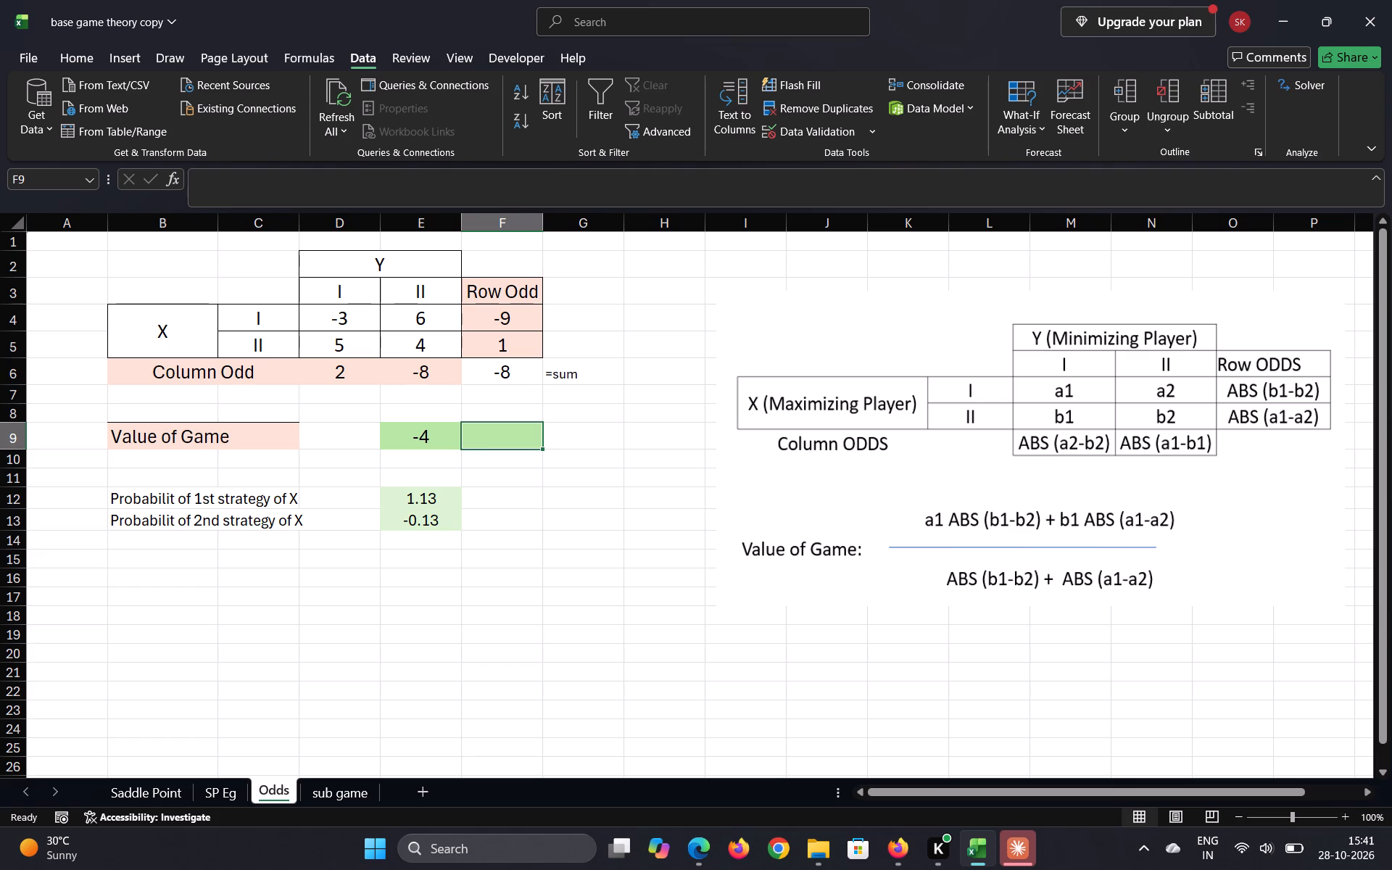
left_click(449, 507)
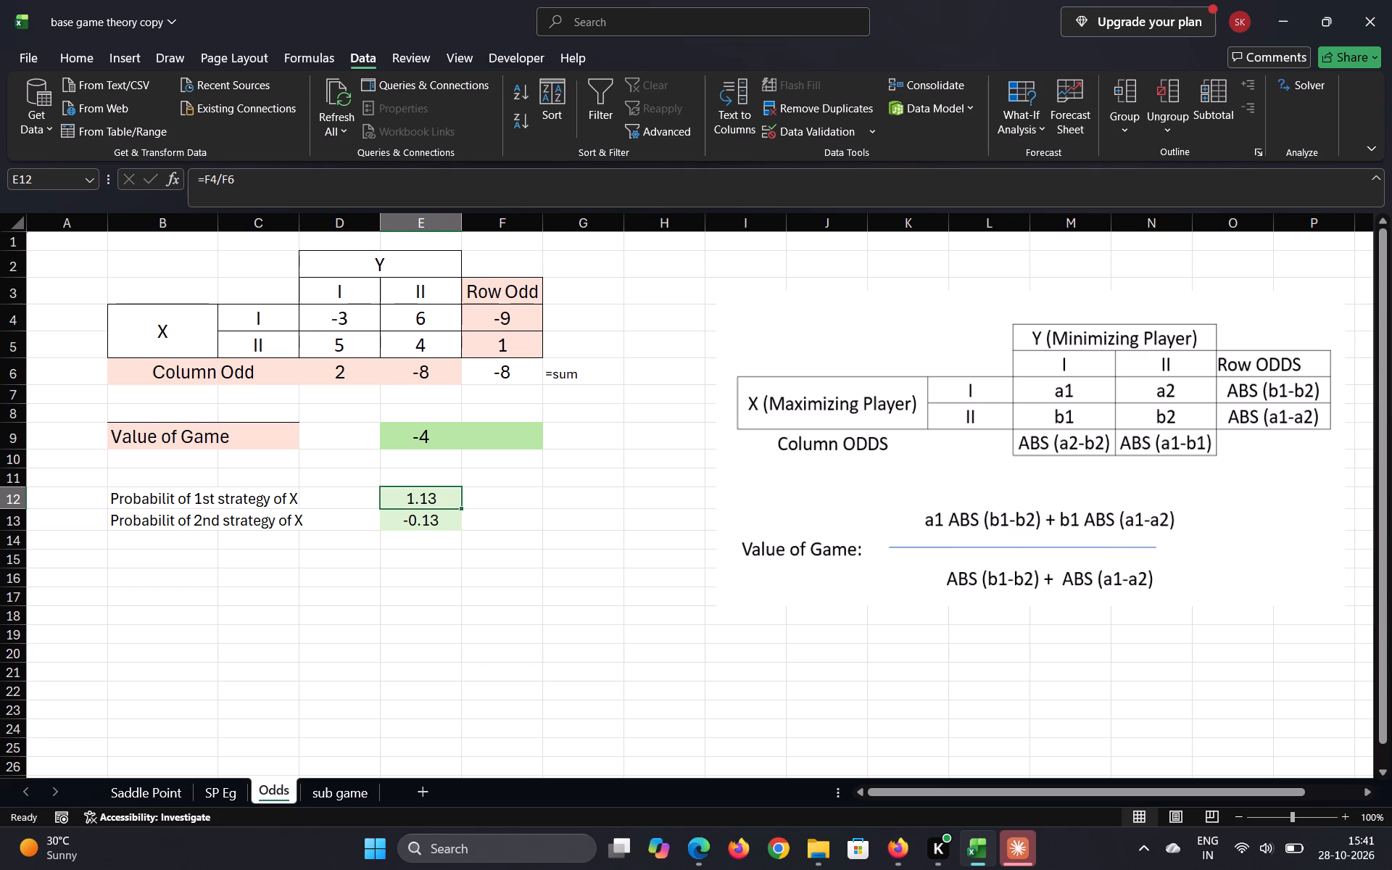
left_click(500, 449)
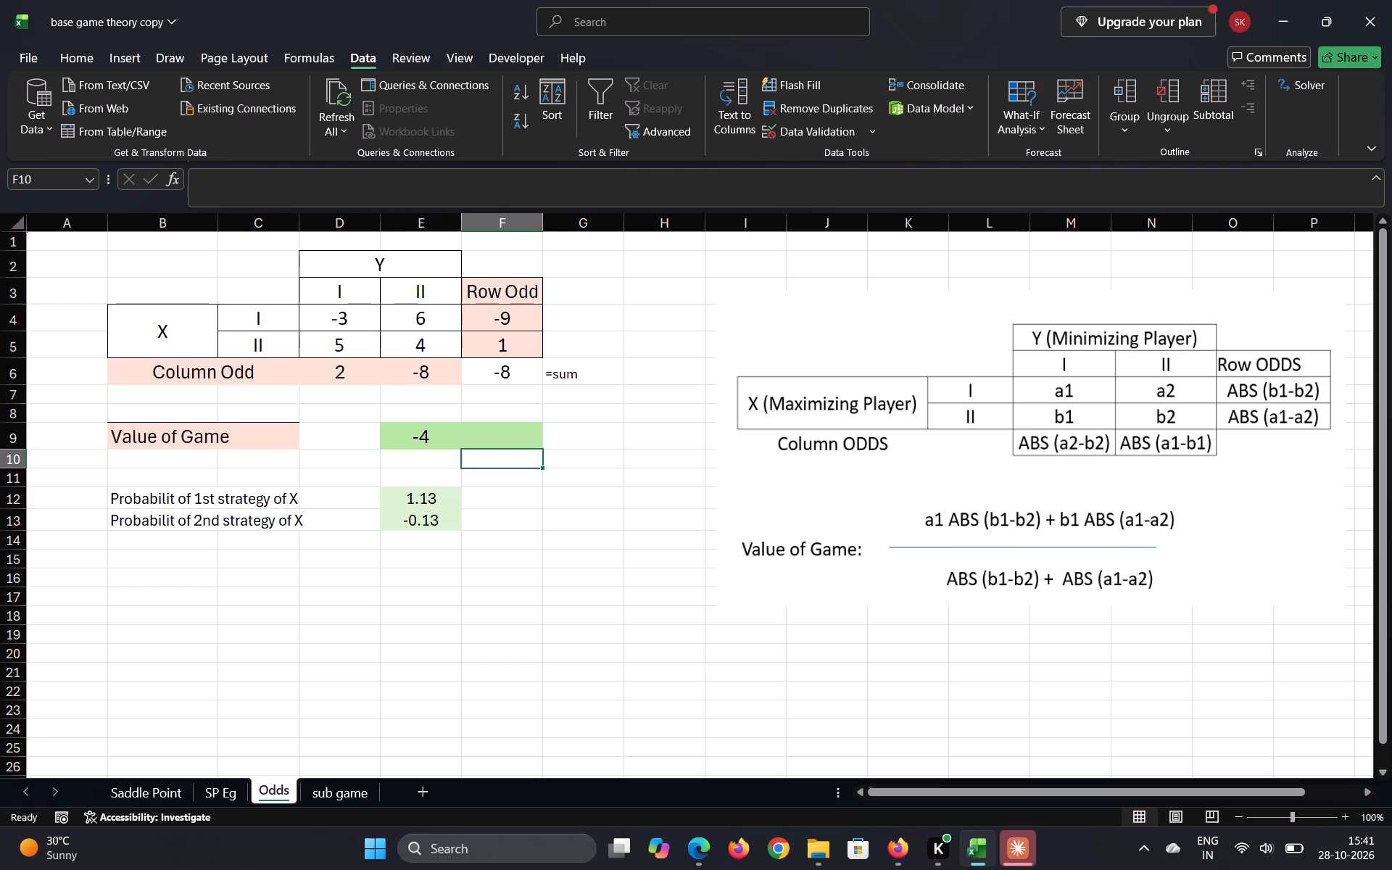
left_click(428, 442)
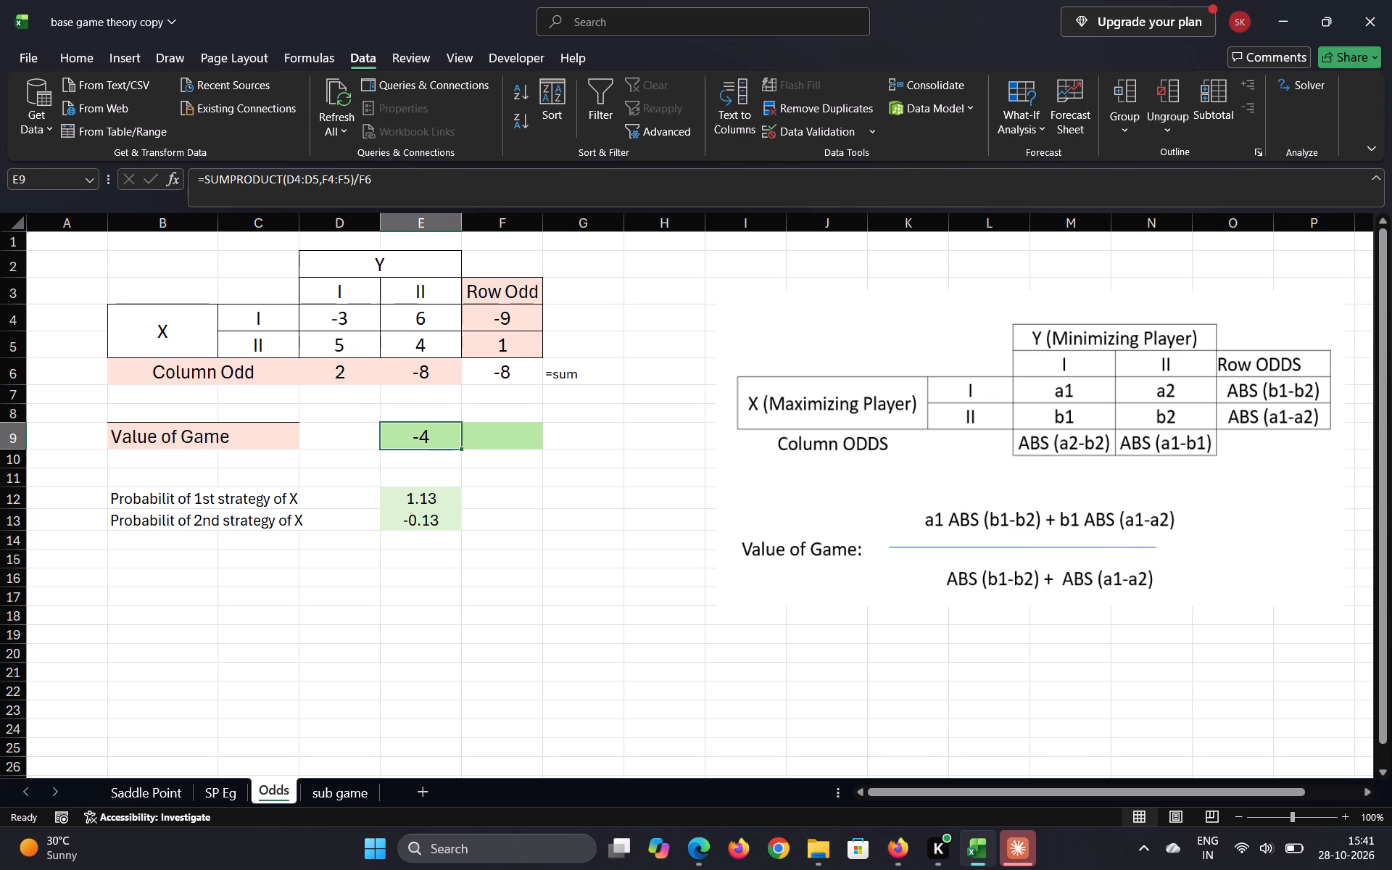
left_click(479, 438)
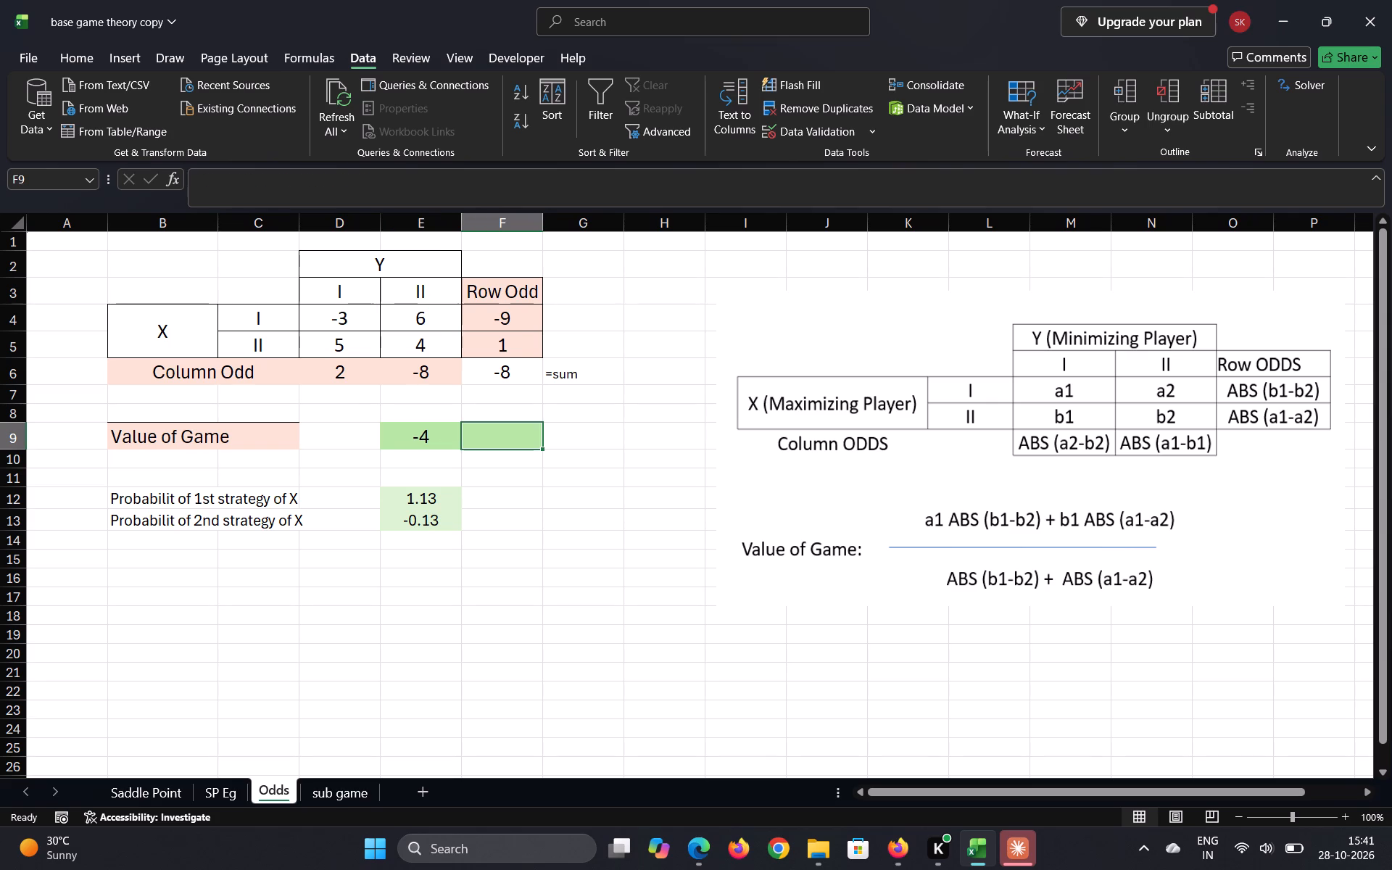
left_click(431, 429)
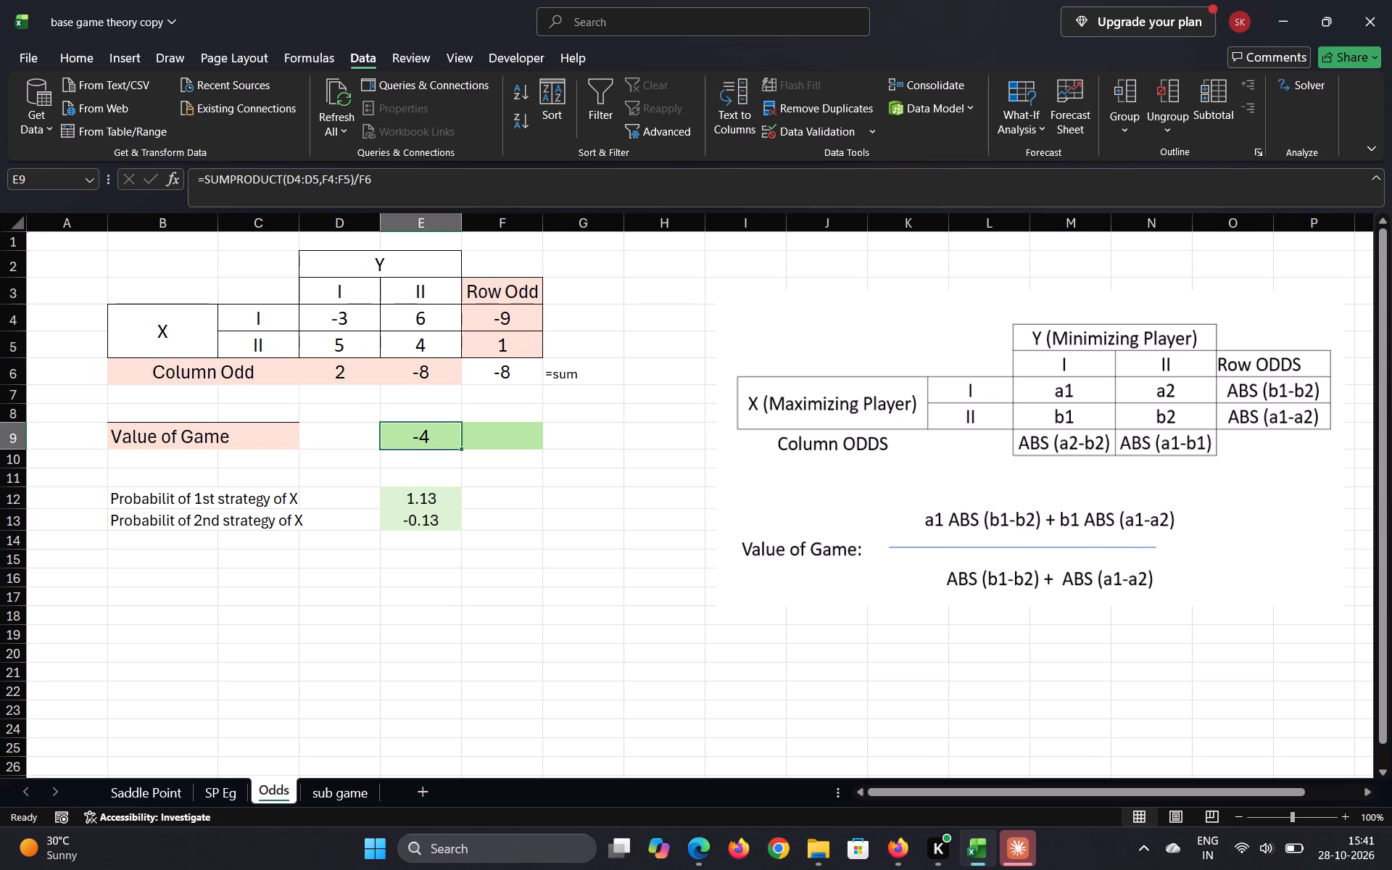
left_click(469, 439)
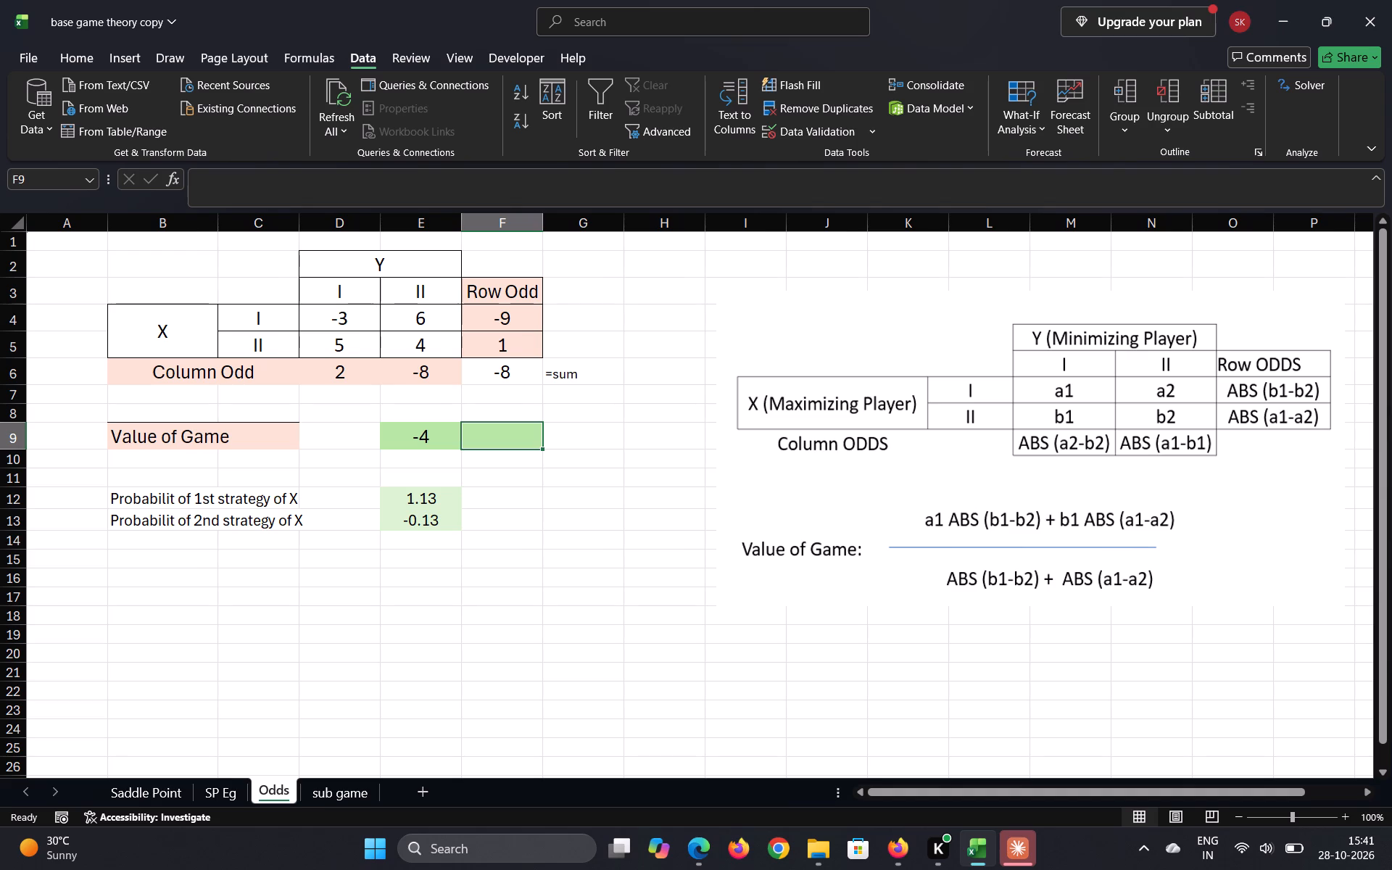
left_click(371, 370)
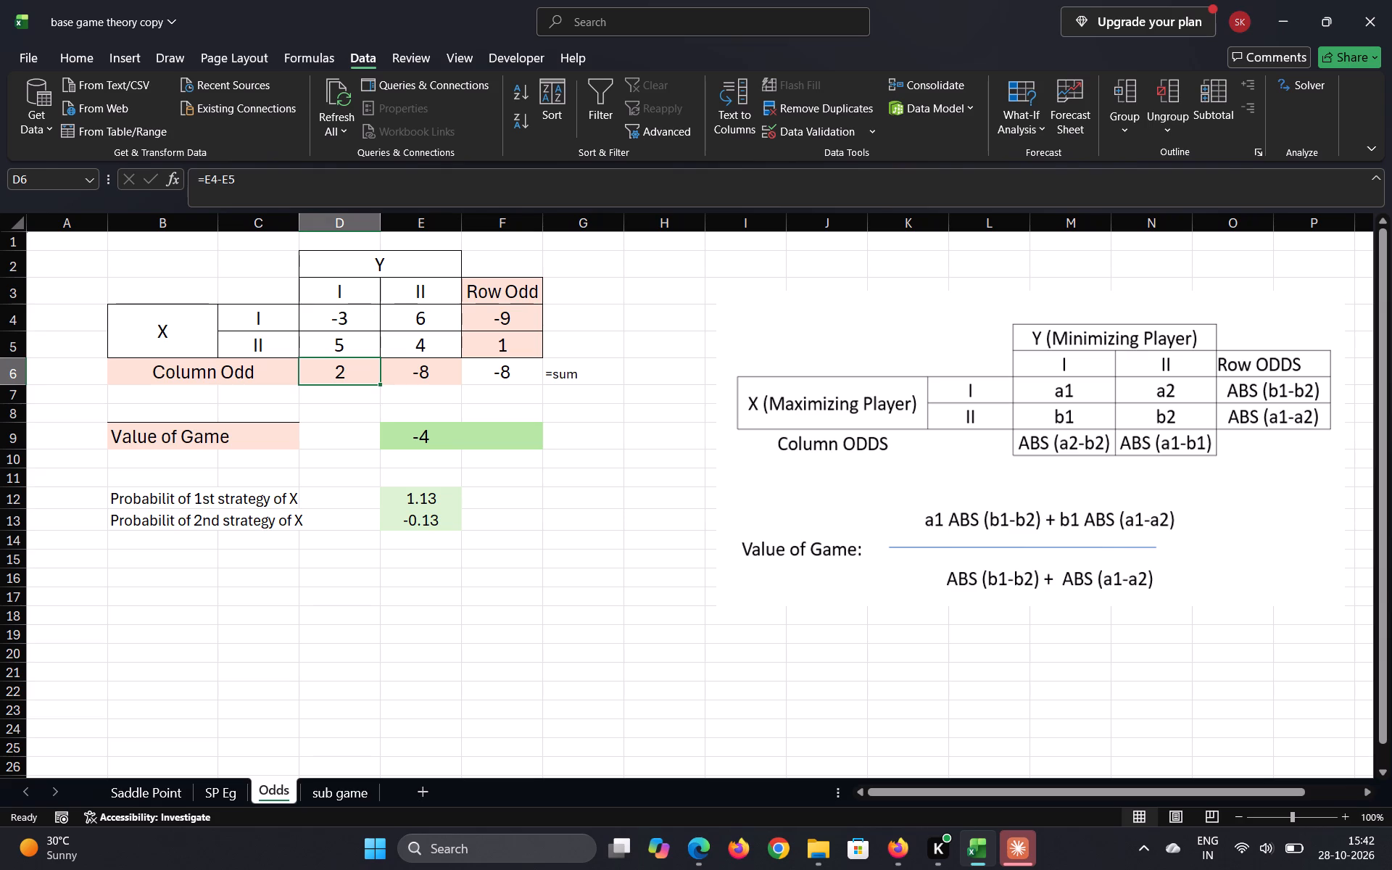
Enter the formula =F5+F4 in F9, beside the Value of Game result, to add the two row odds.
left_click(491, 436)
key("equal")
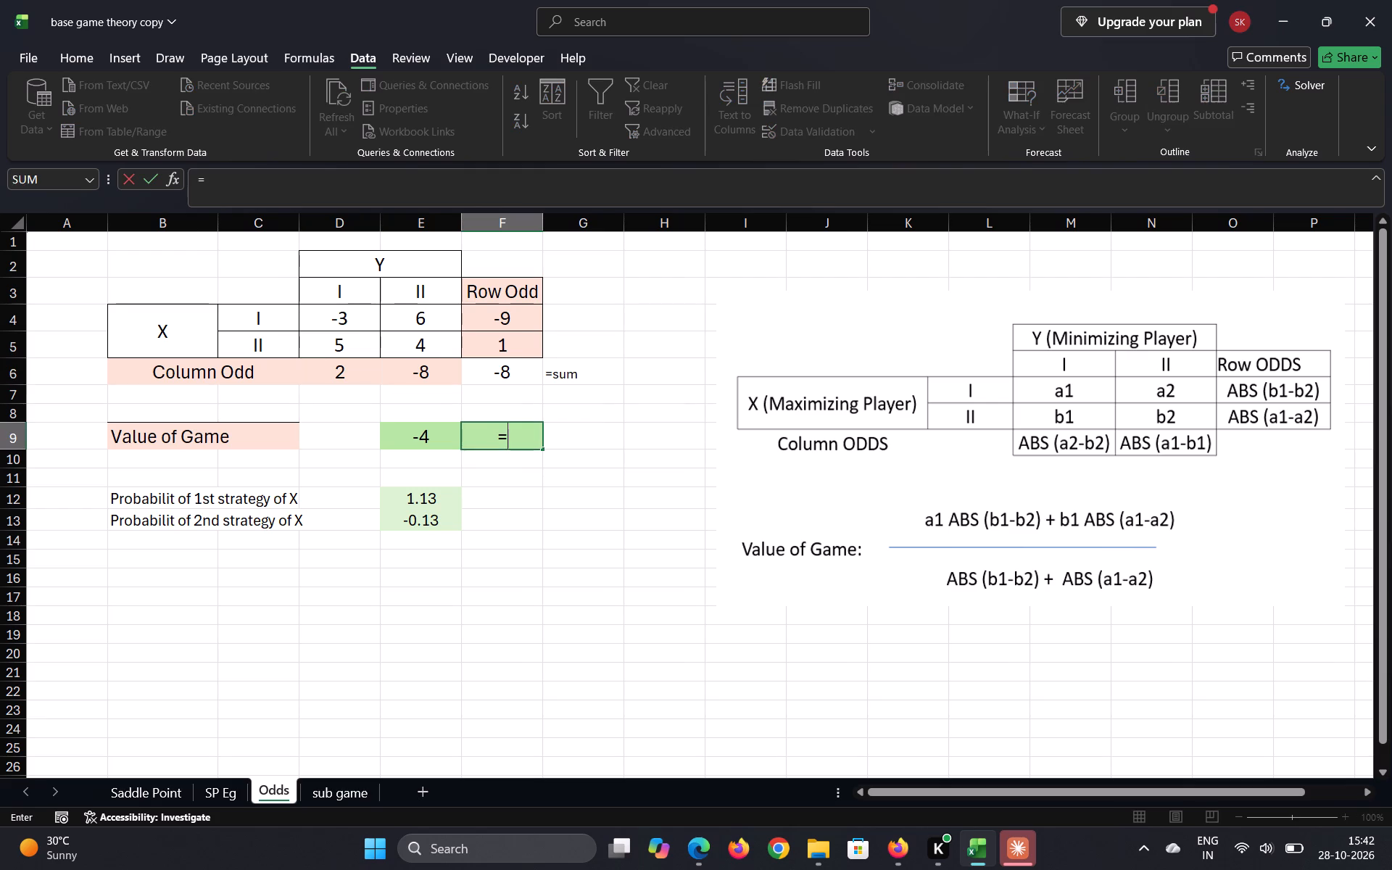
left_click(500, 349)
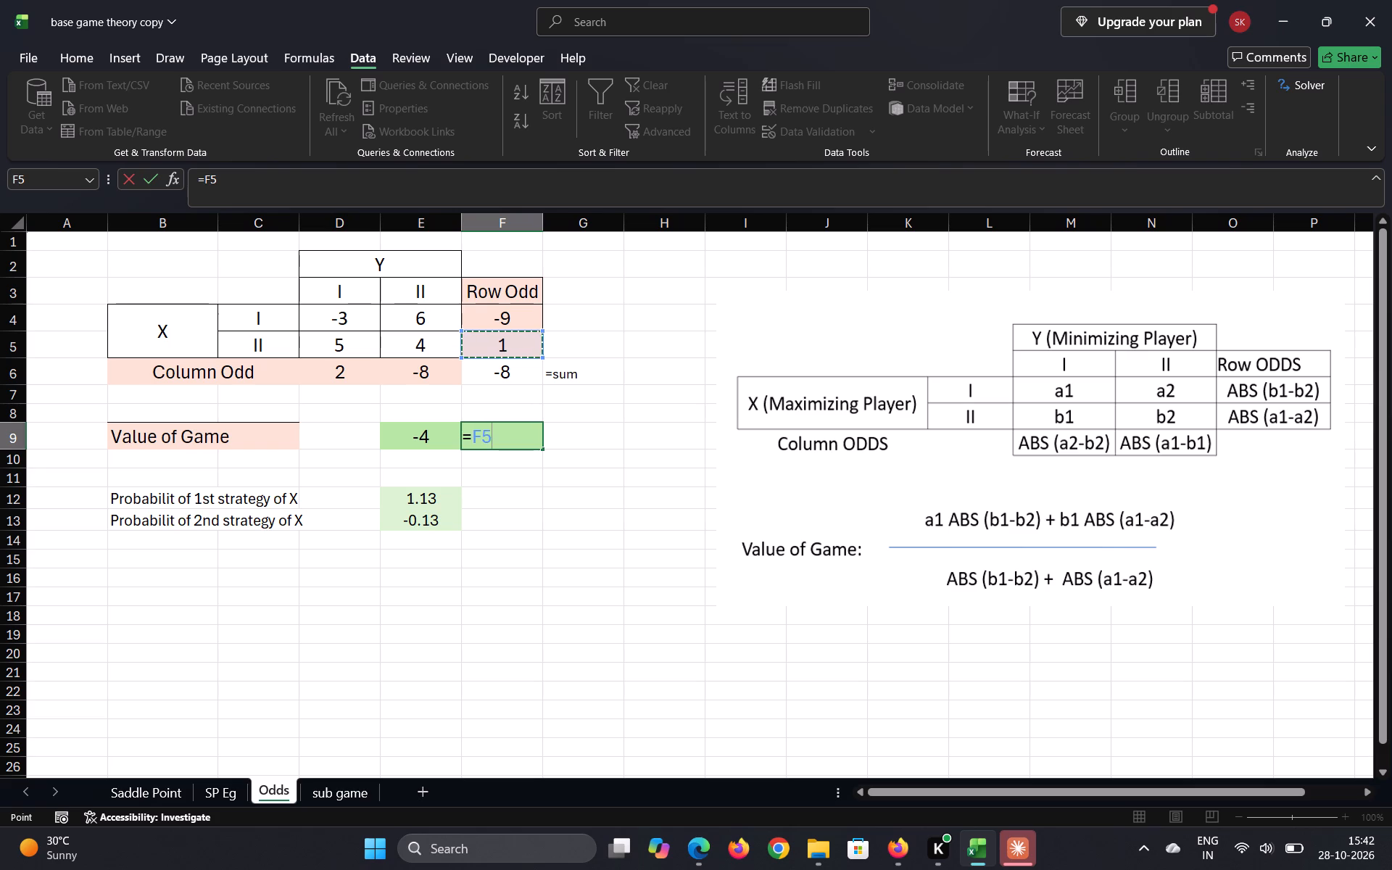
key("shift+plus")
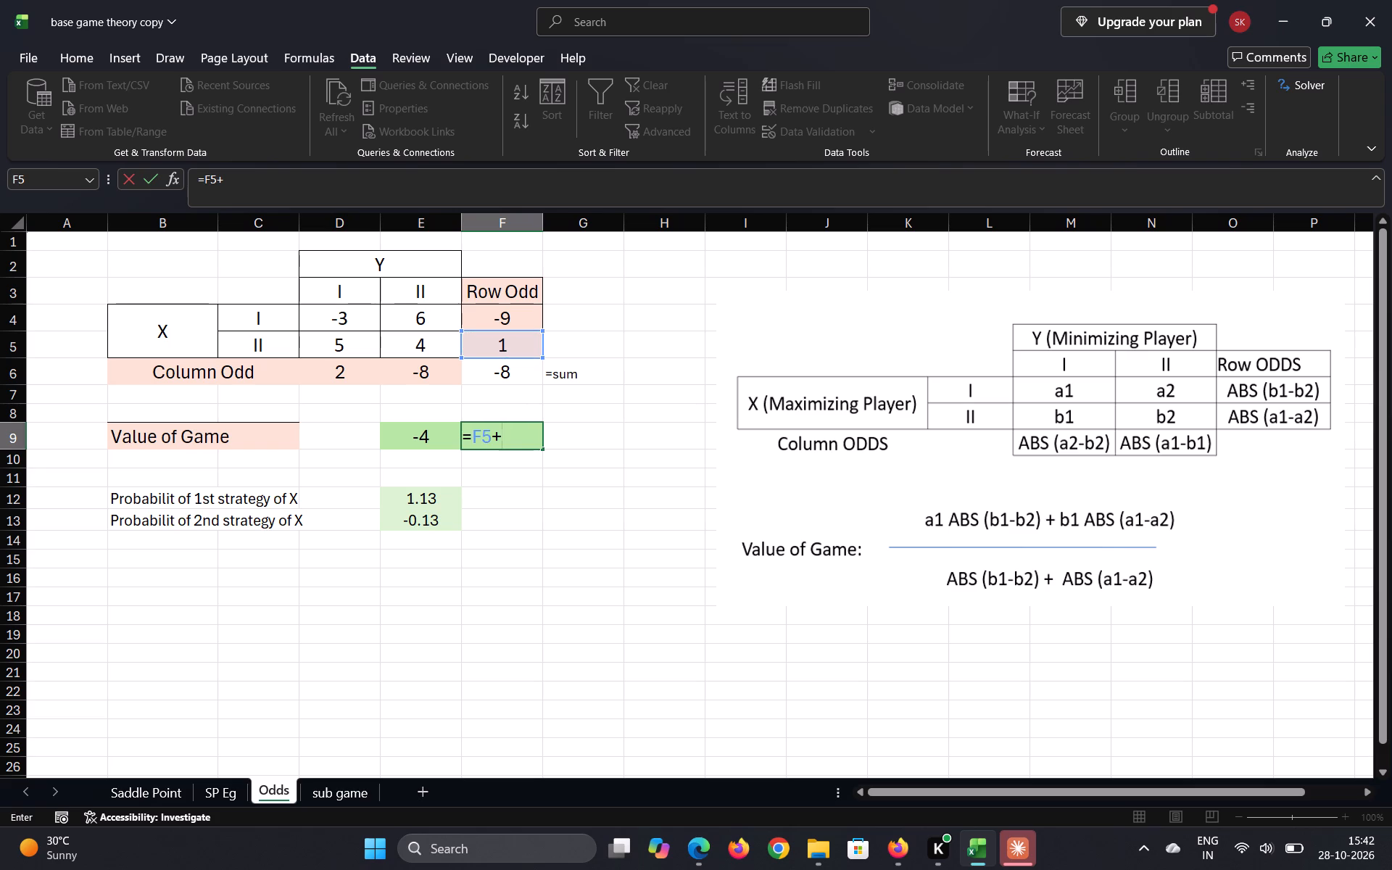
left_click(511, 324)
key("Return")
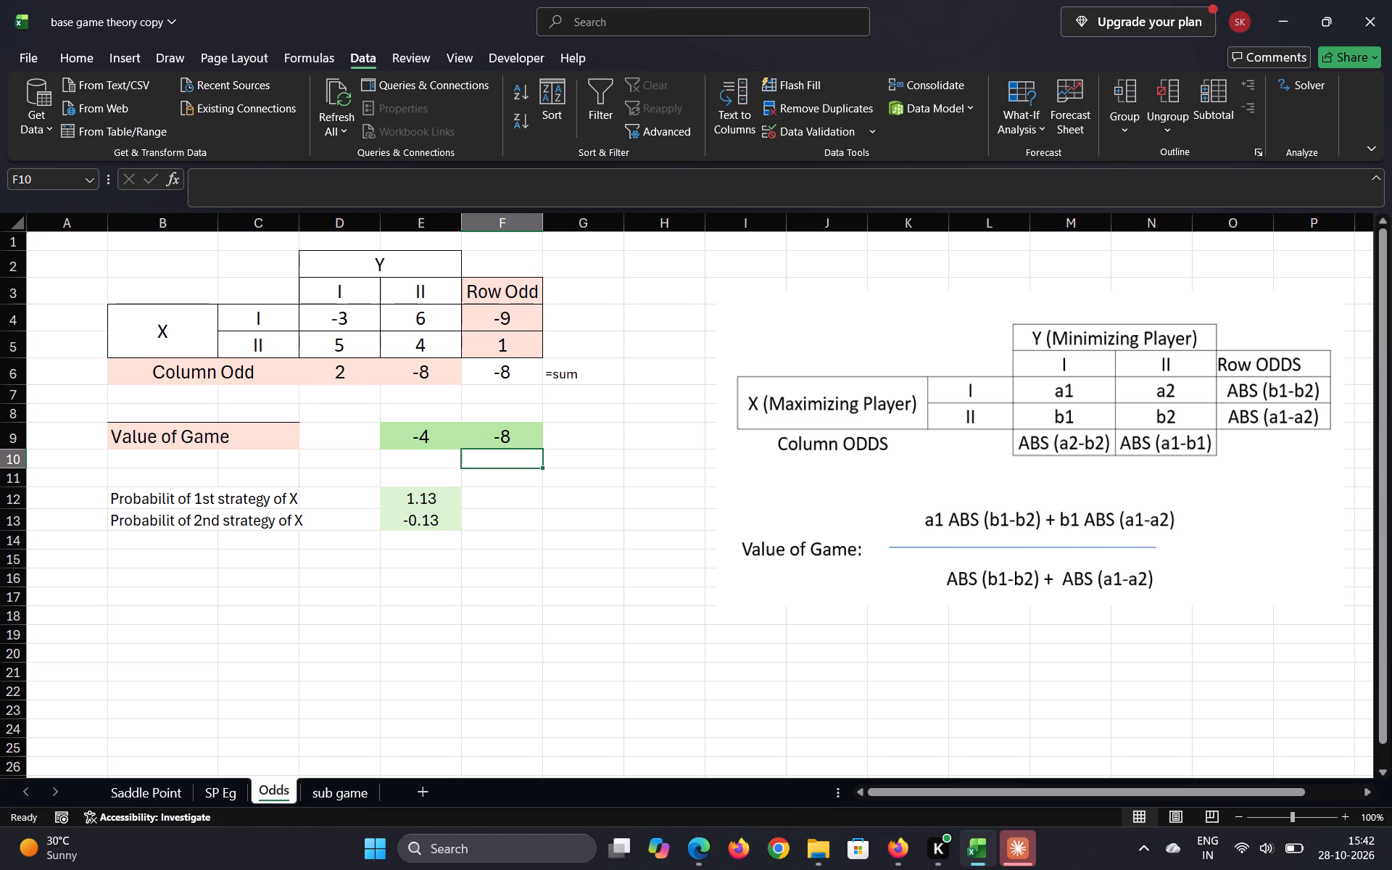
On the sub game sheet, examine Sub Game 2's Value of Game and row odds sum formulas and Sub Game 1's second strategy probability.
left_click(346, 781)
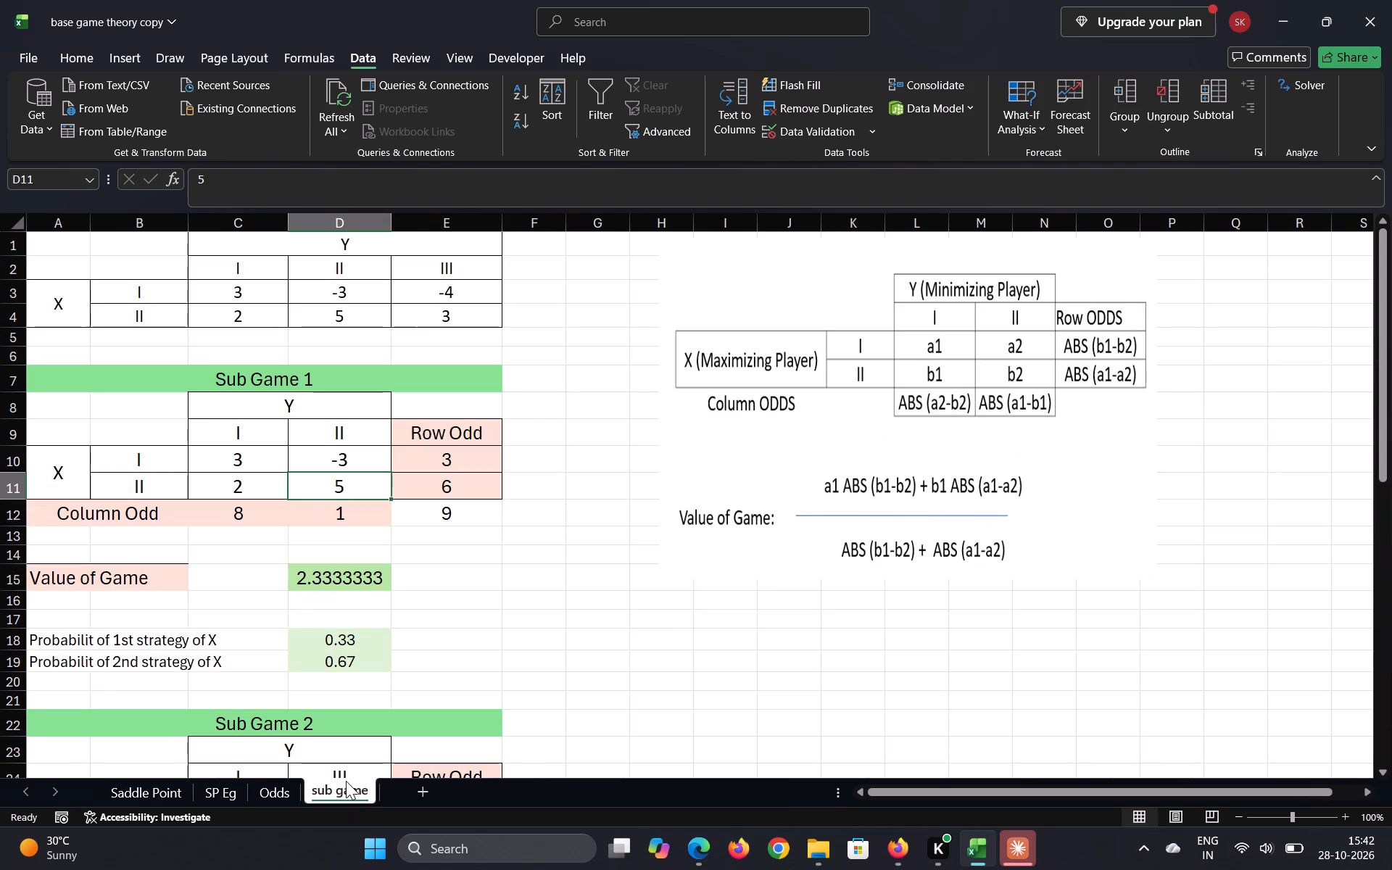
scroll(419, 681, "down", 1)
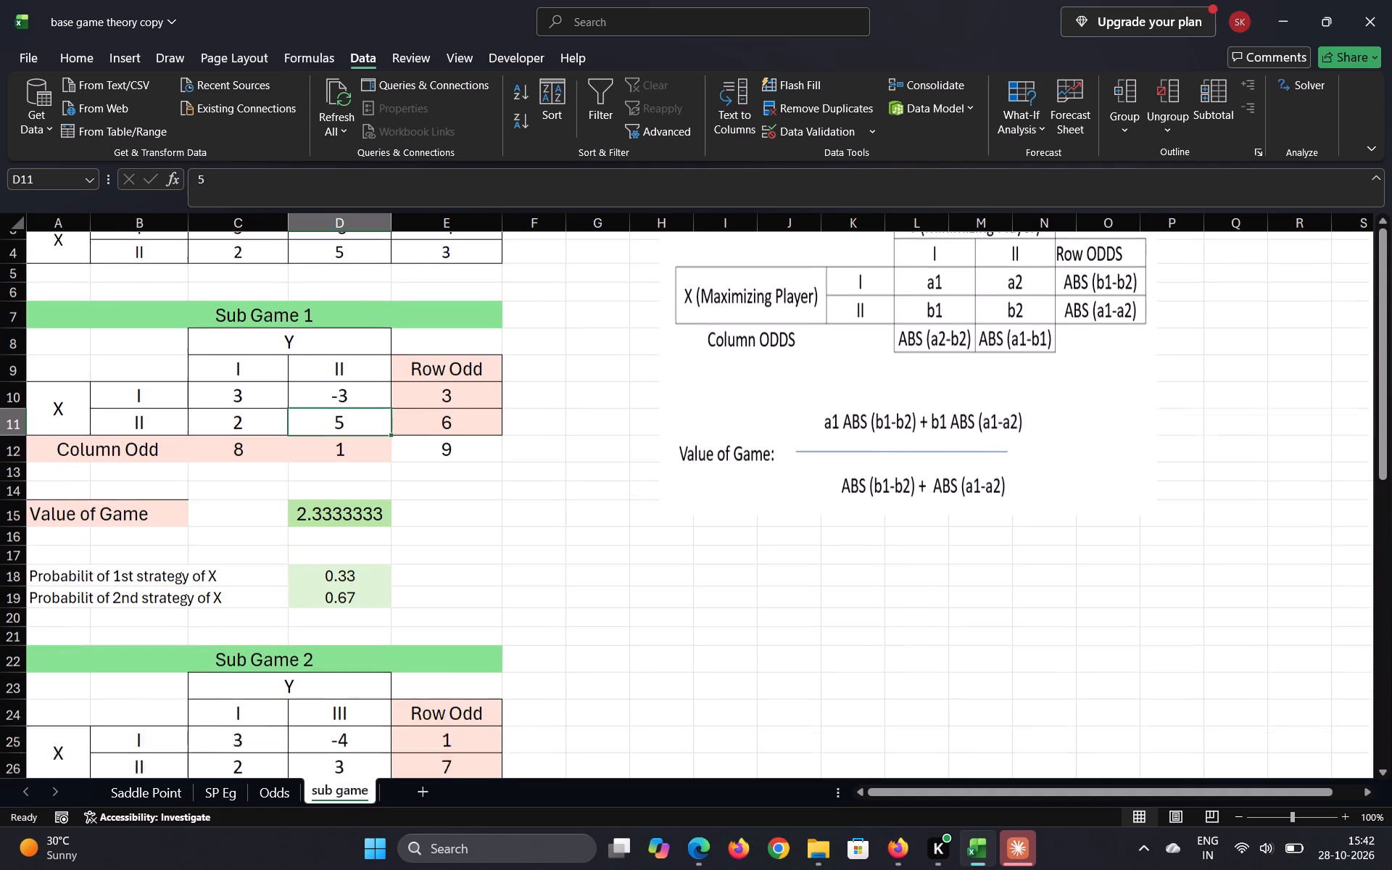
scroll(419, 681, "down", 2)
scroll(419, 681, "up", 1)
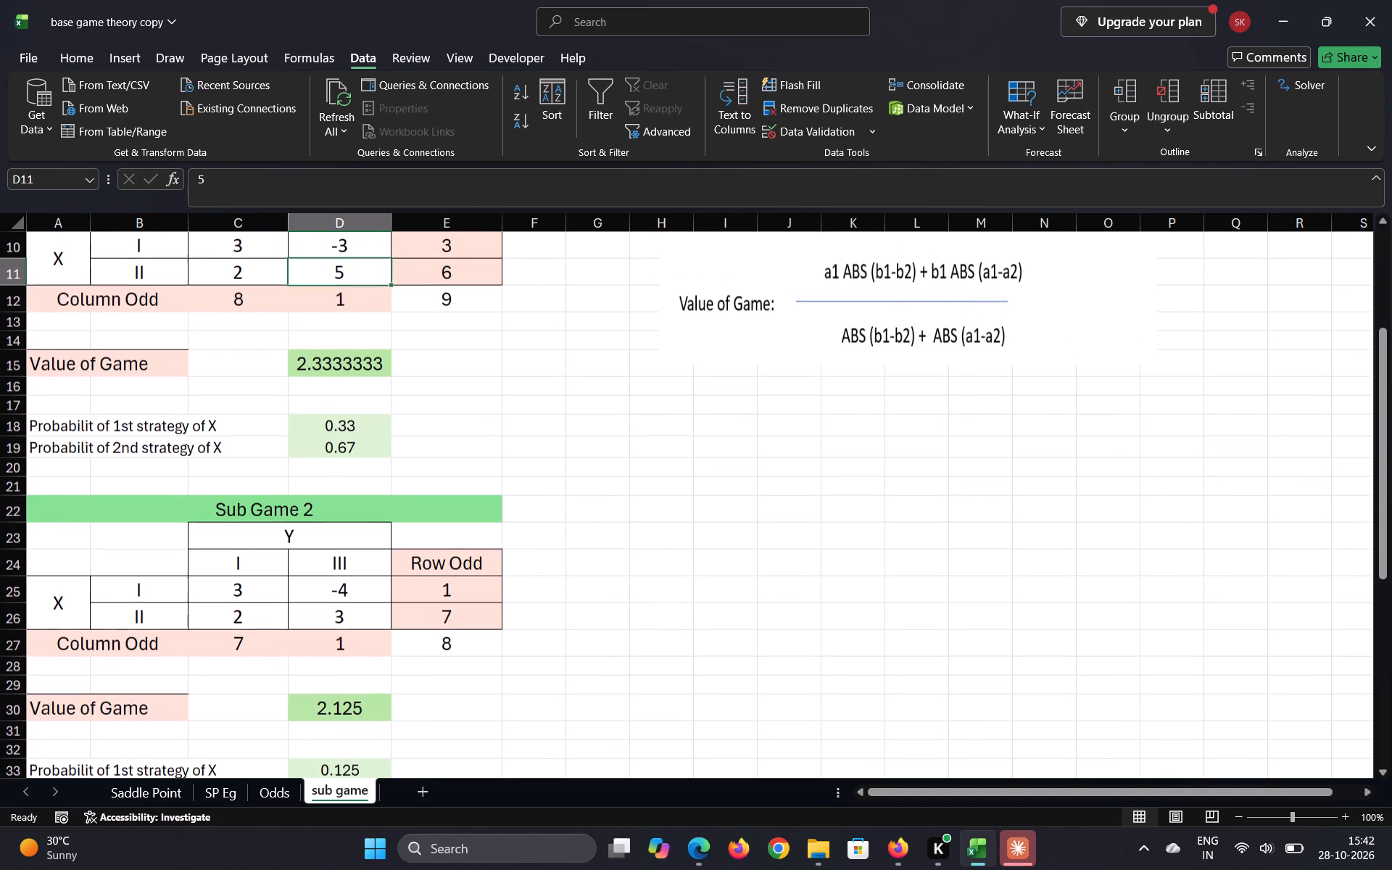
double_click(371, 703)
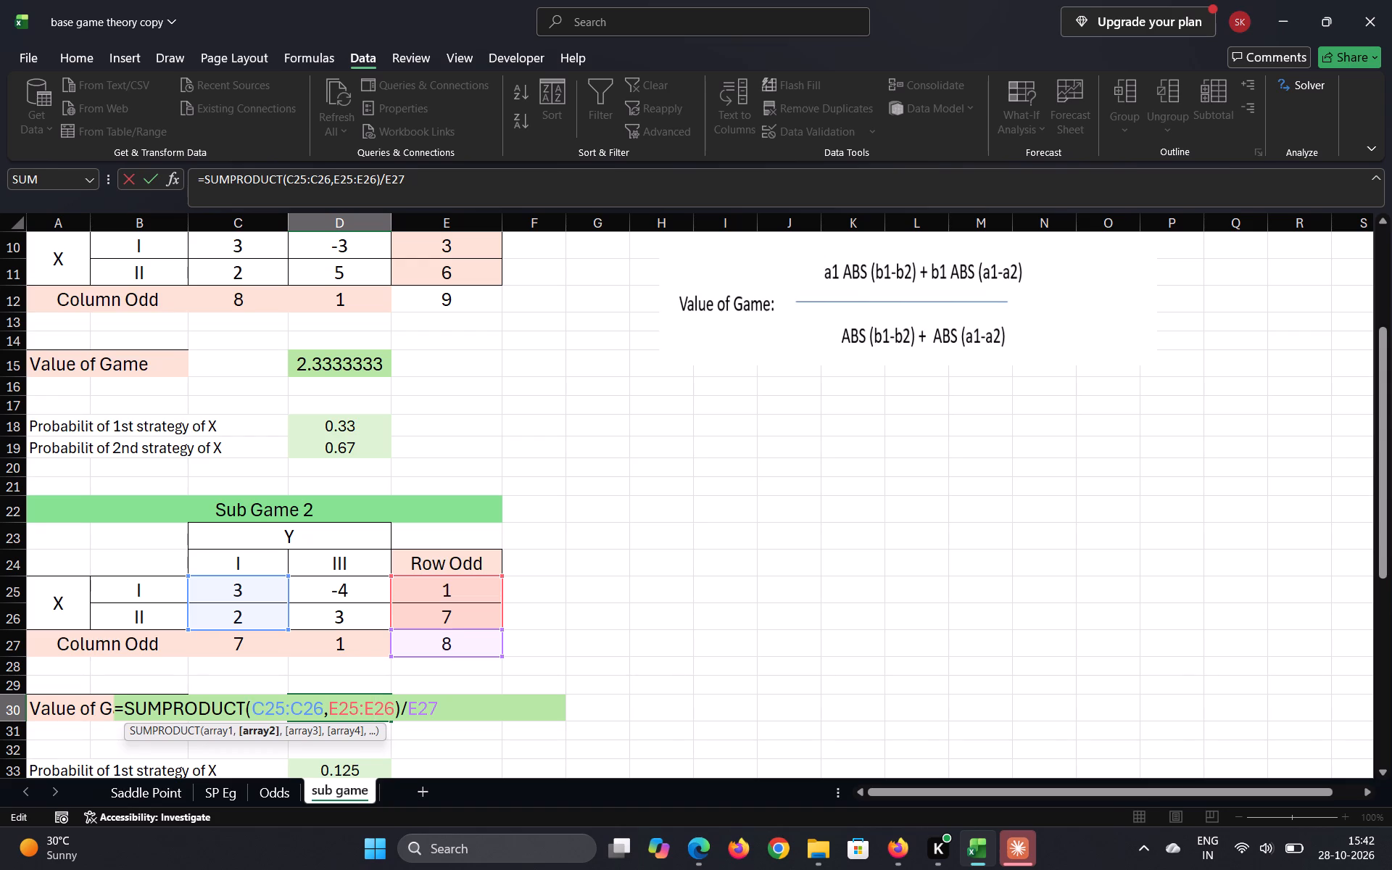
key("ctrl+z")
left_click(459, 652)
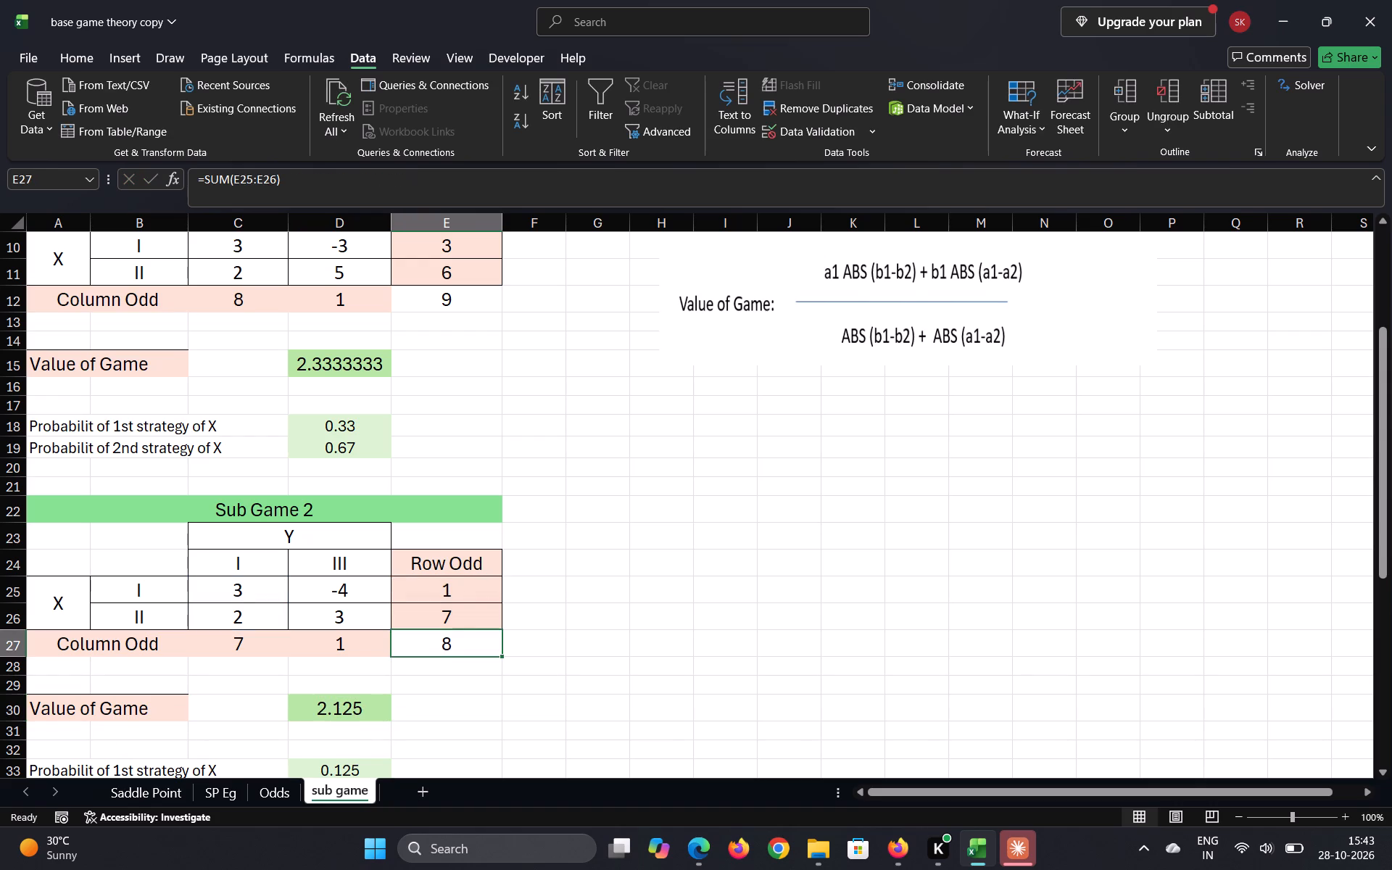
scroll(444, 716, "up", 3)
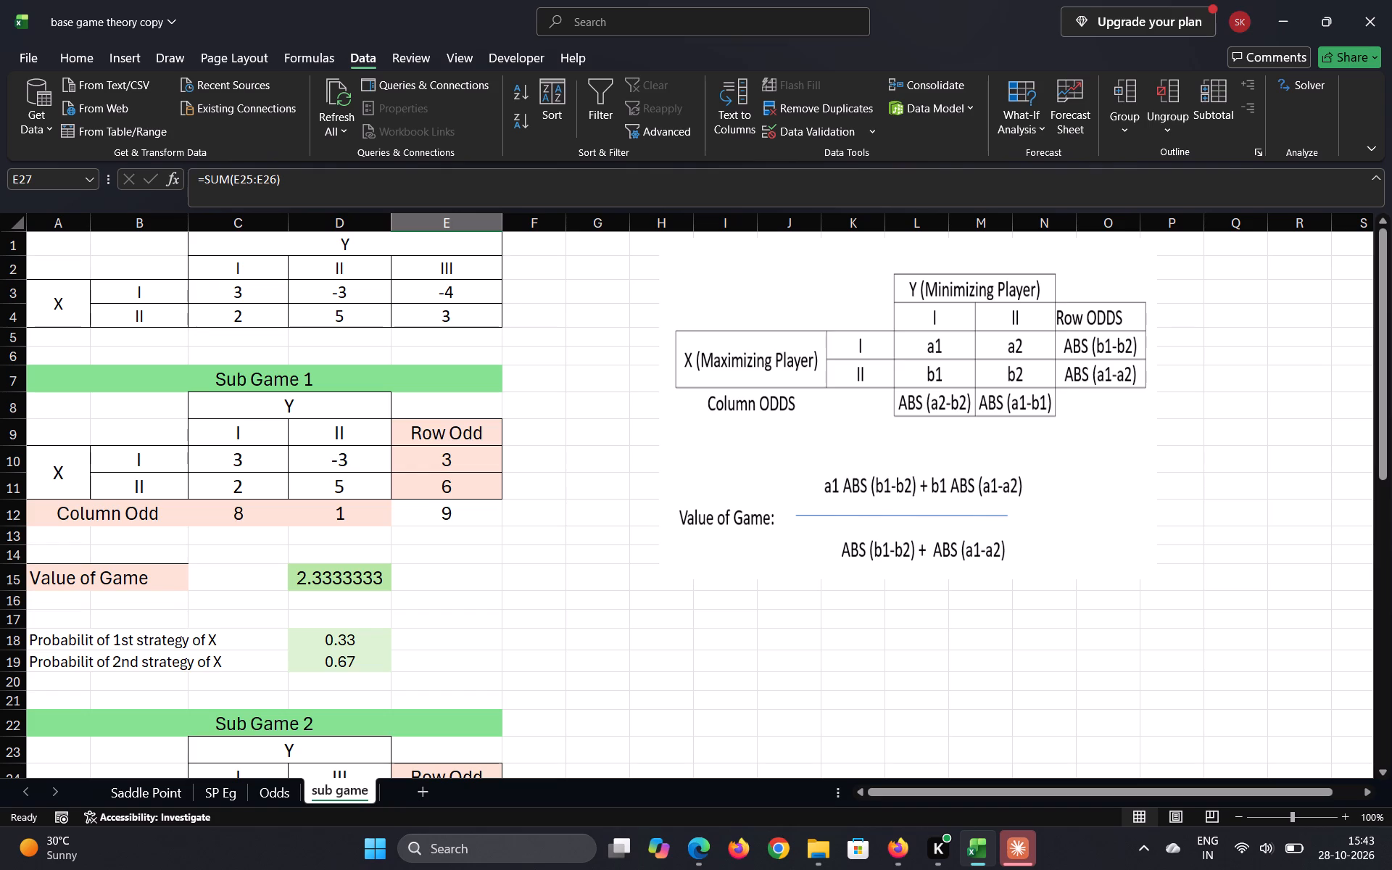
left_click(325, 666)
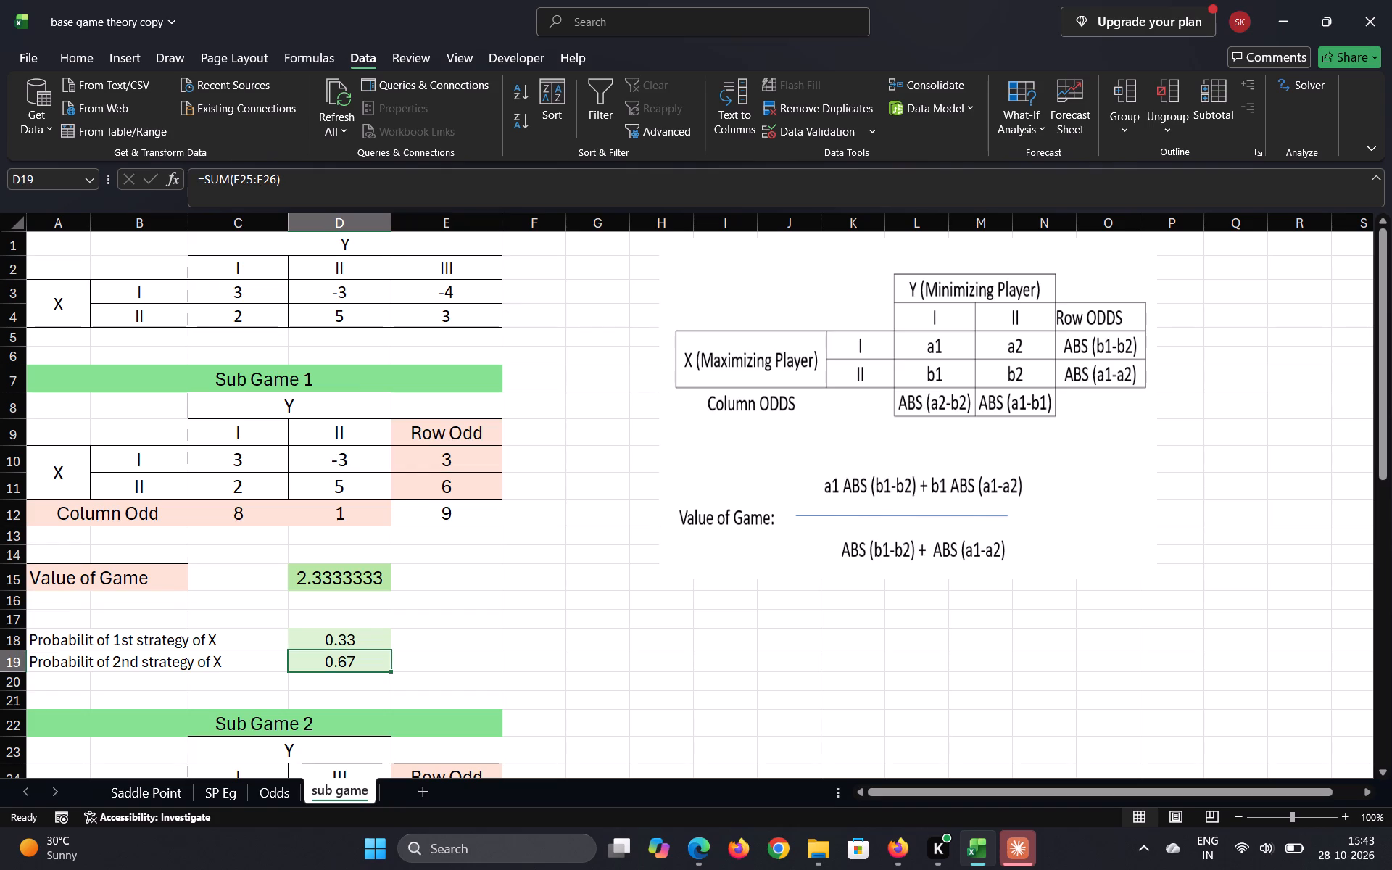
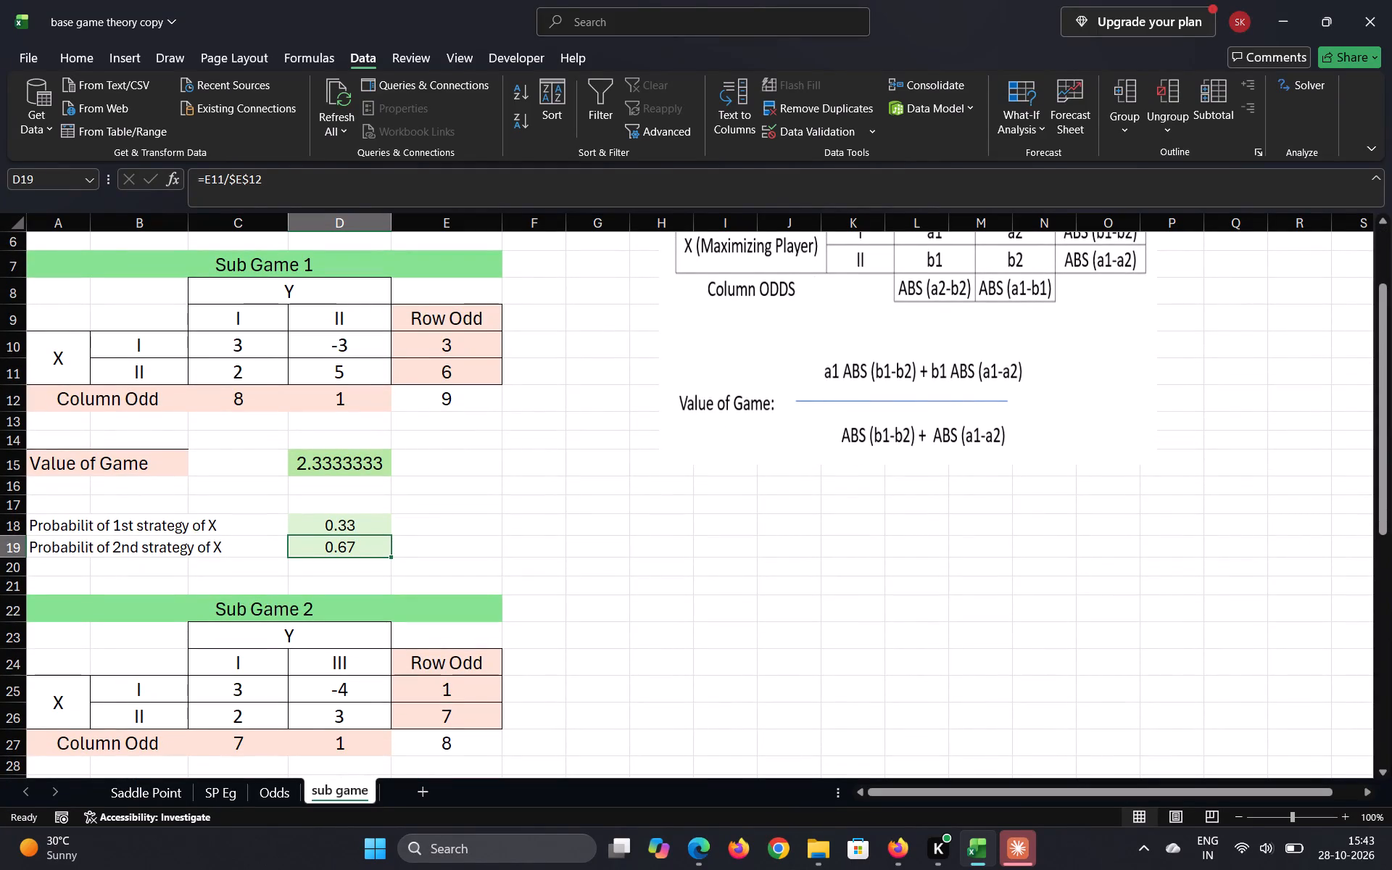
Examine the column odd formulas of Sub Game 2 in C27 and D27.
left_click(260, 741)
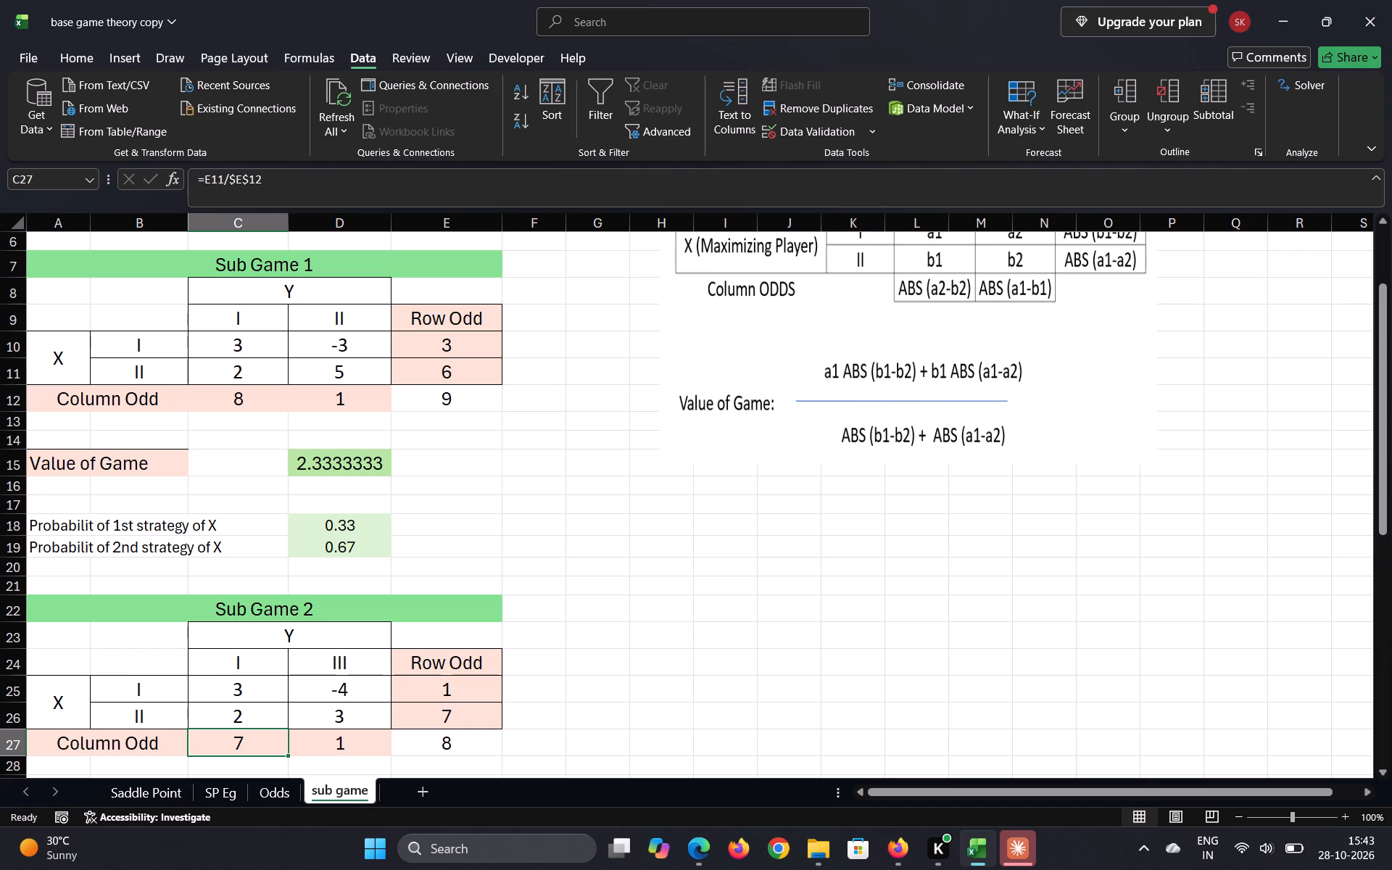
double_click(254, 753)
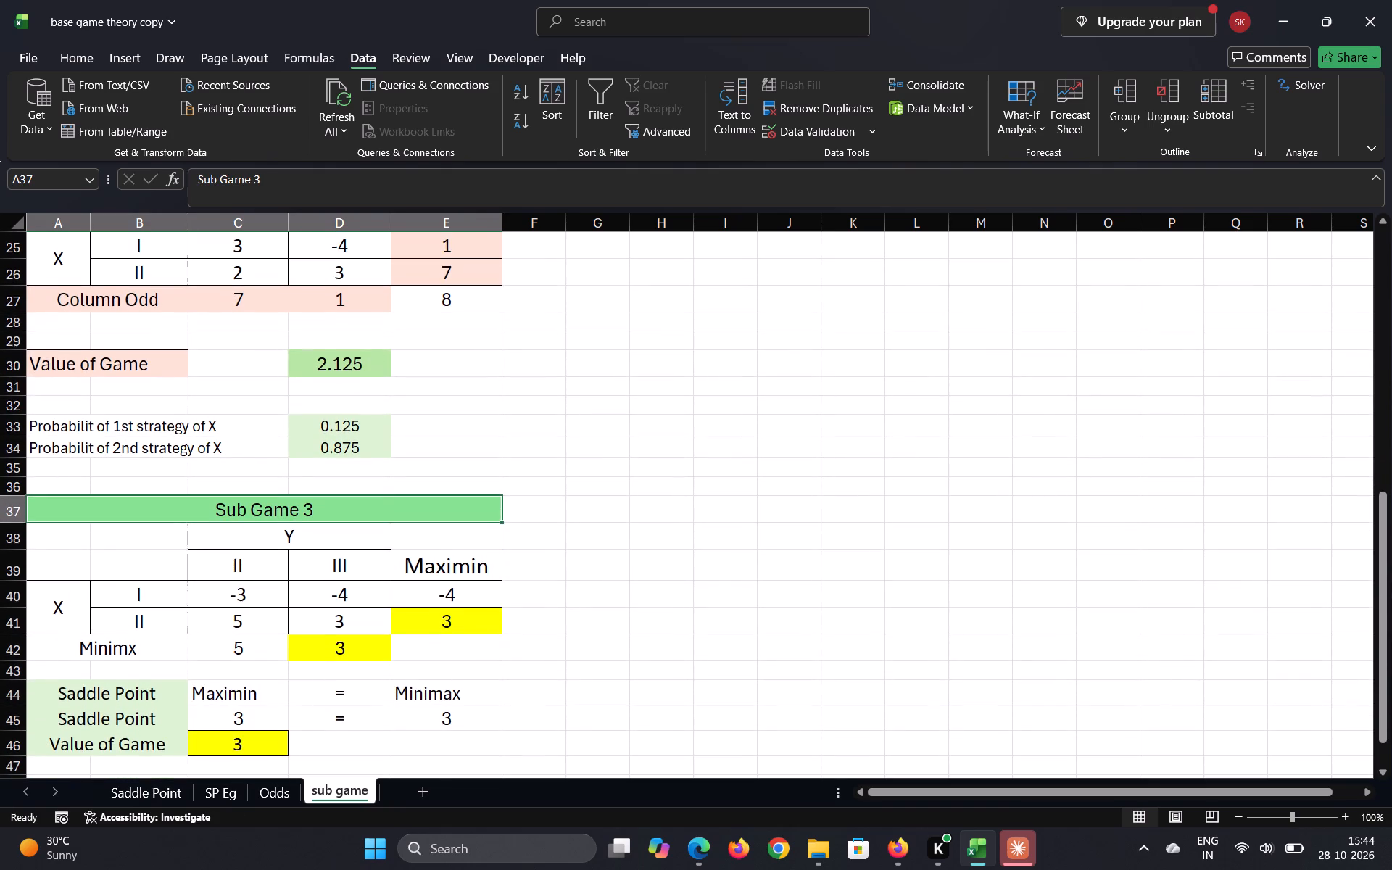
scroll(270, 590, "up", 1)
double_click(233, 379)
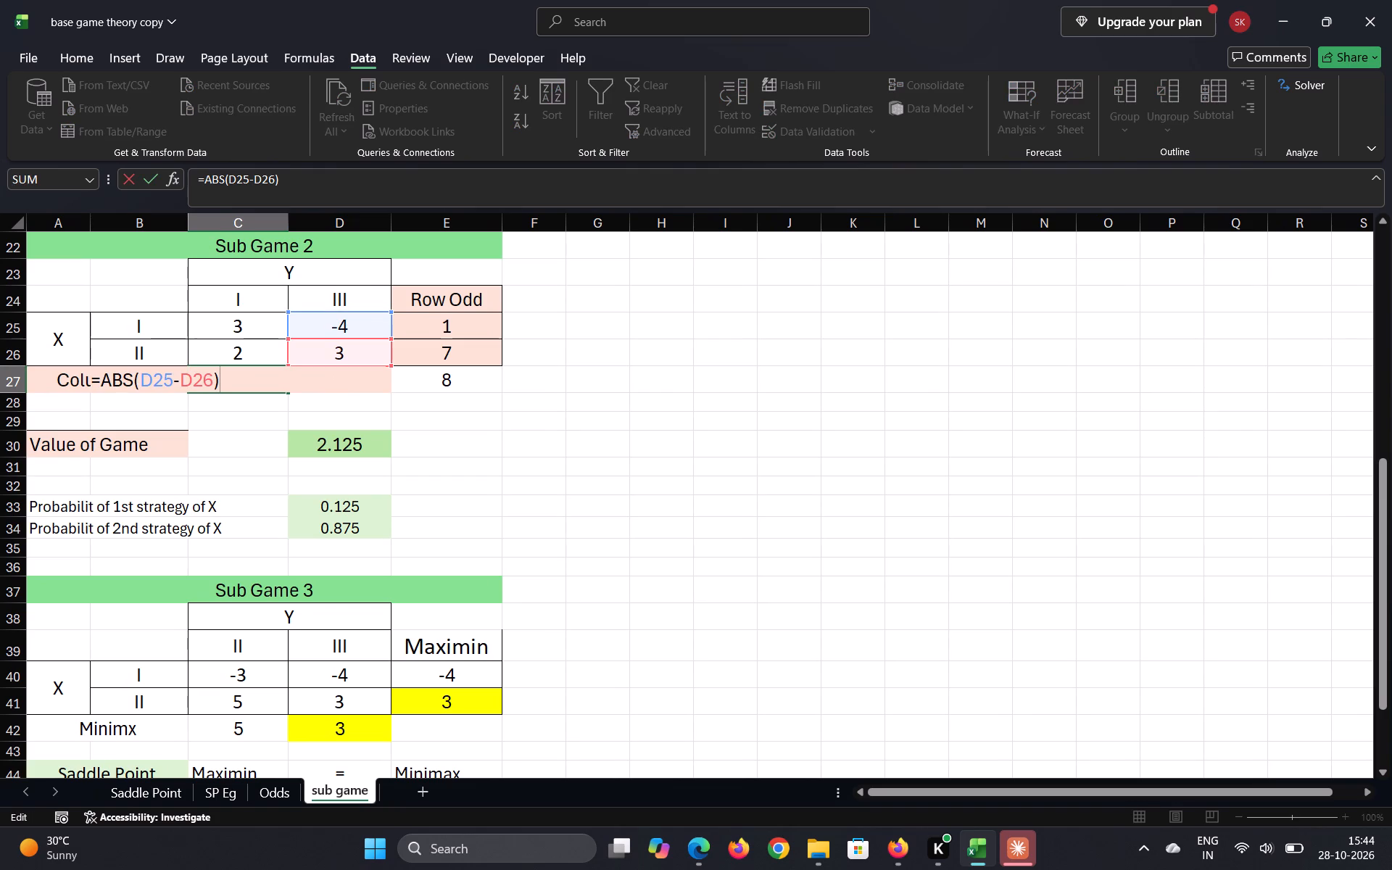
key("Return")
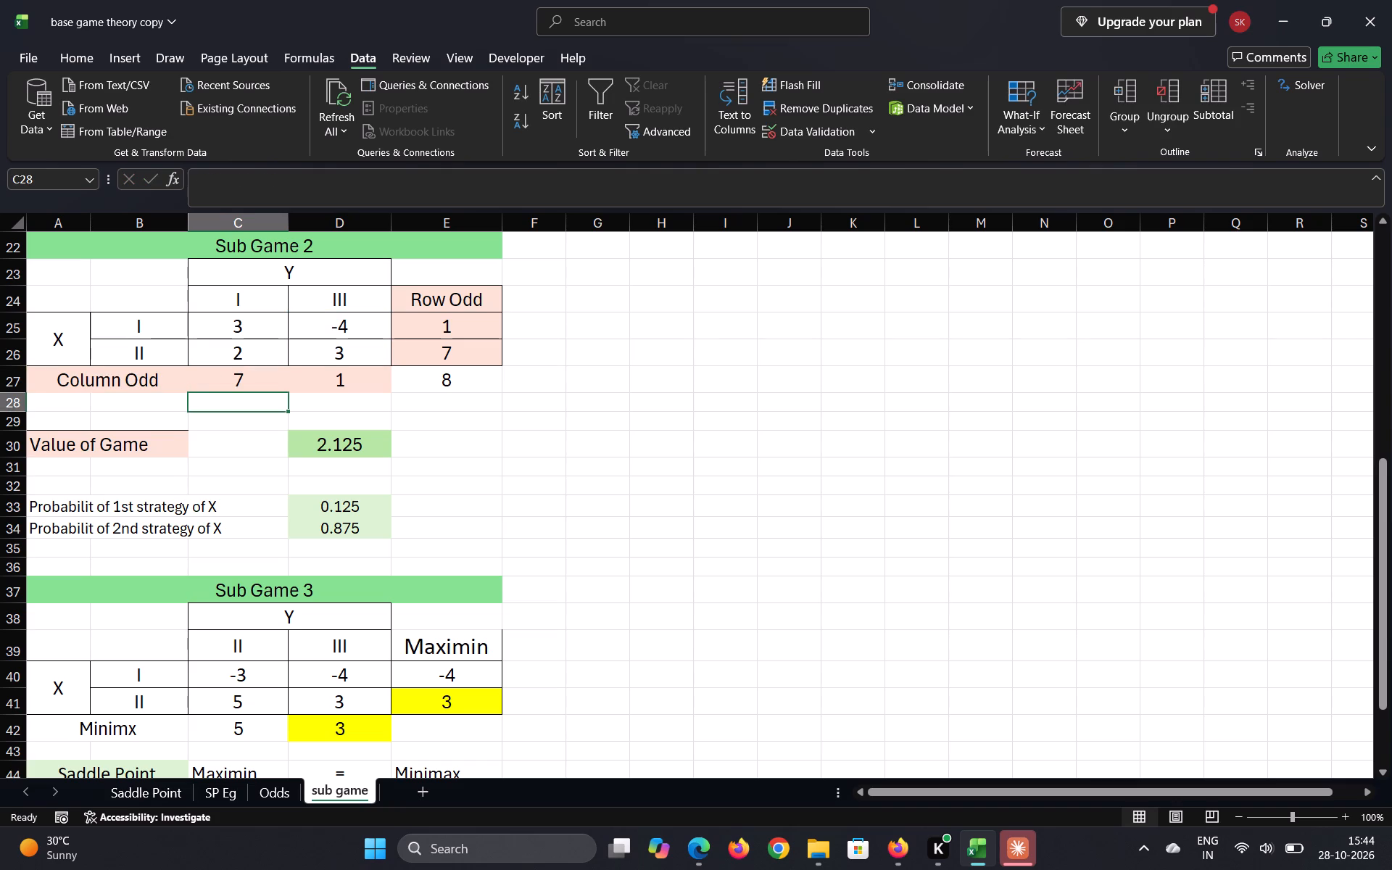
scroll(332, 442, "up", 3)
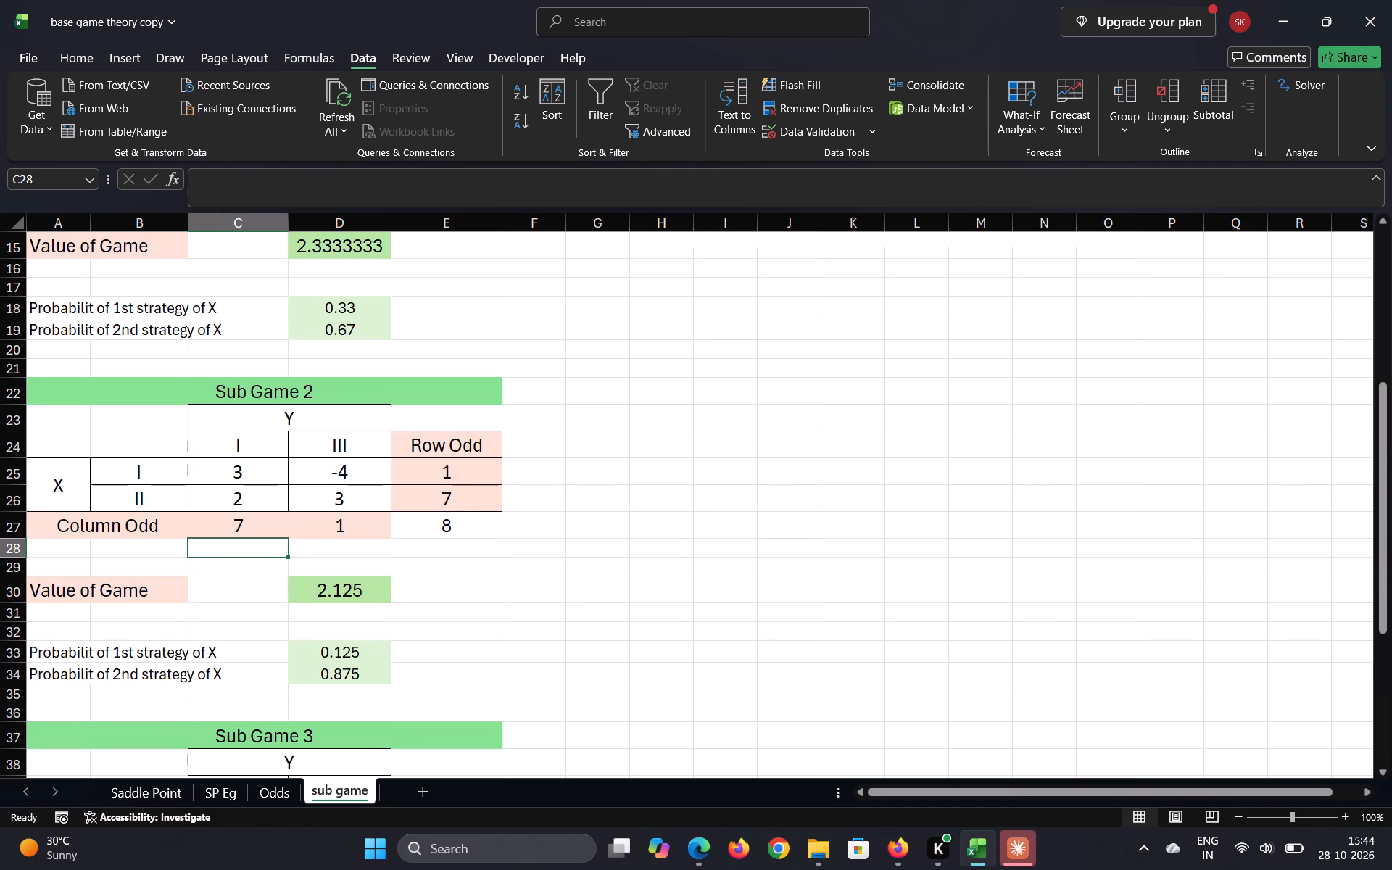
left_click(270, 517)
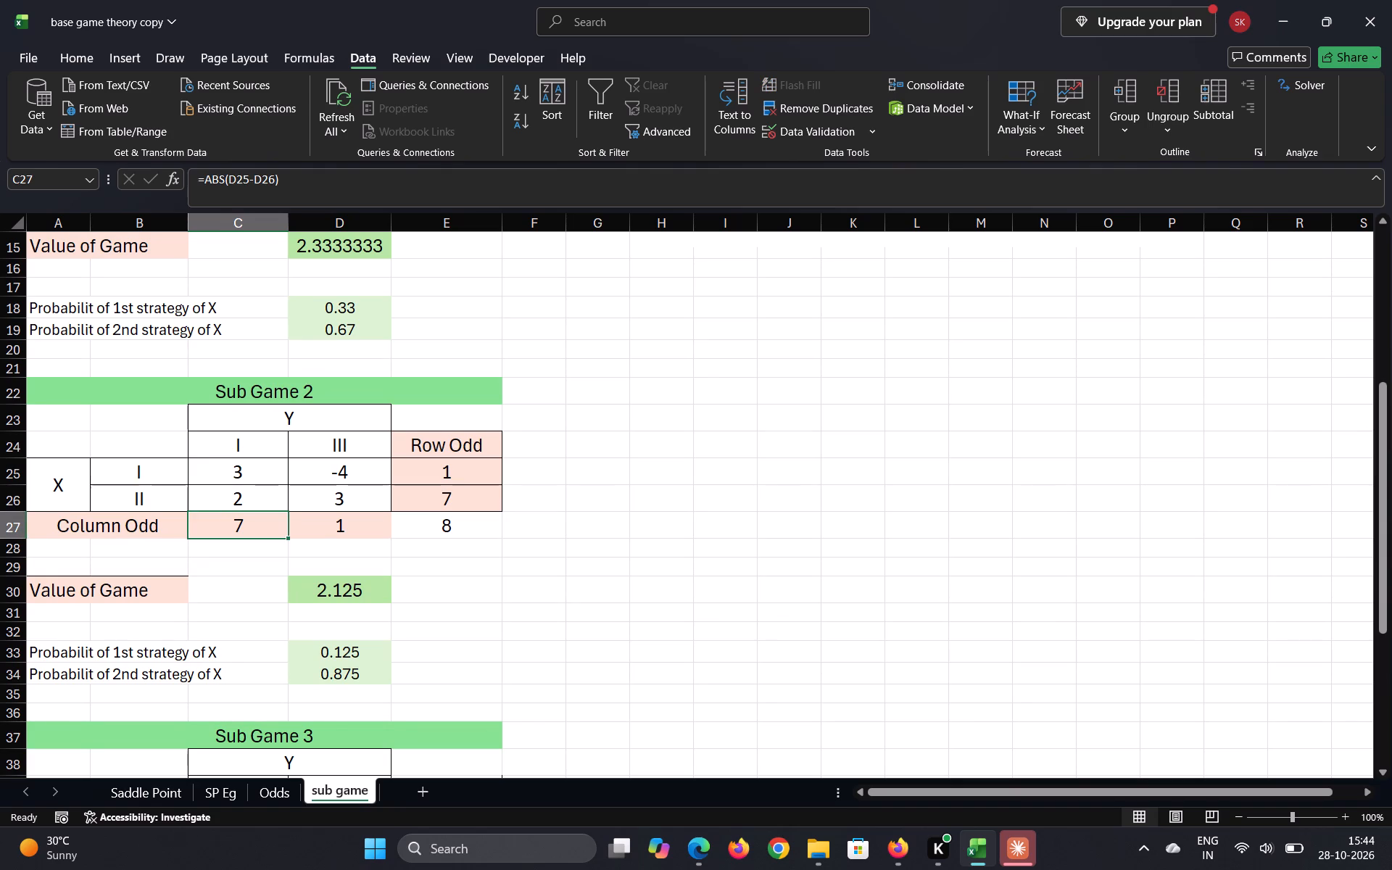
left_click(331, 523)
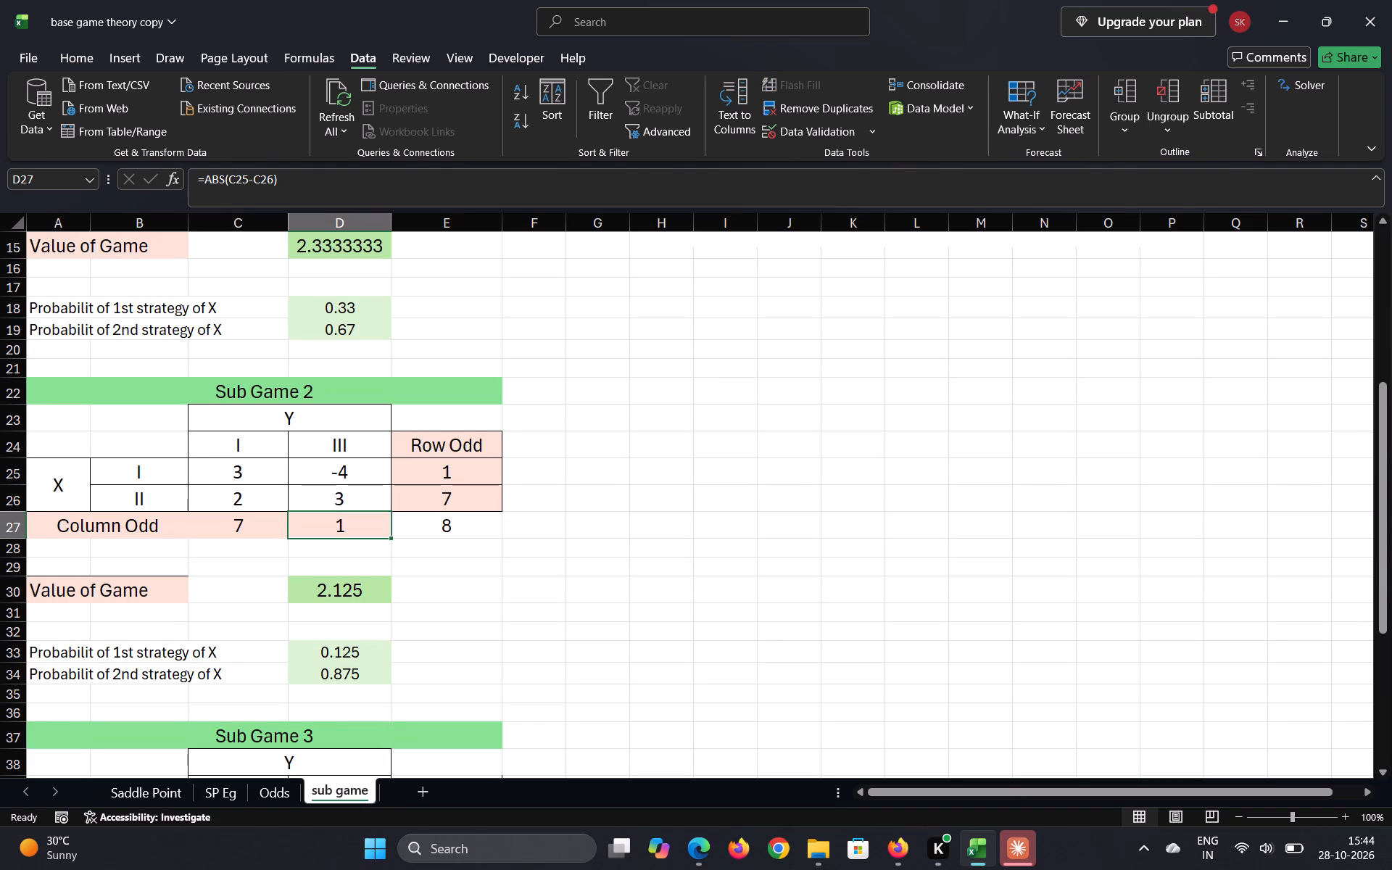
Examine Sub Game 2's row odd formulas in E25 and E26 and their sum formula in E27.
left_click(409, 473)
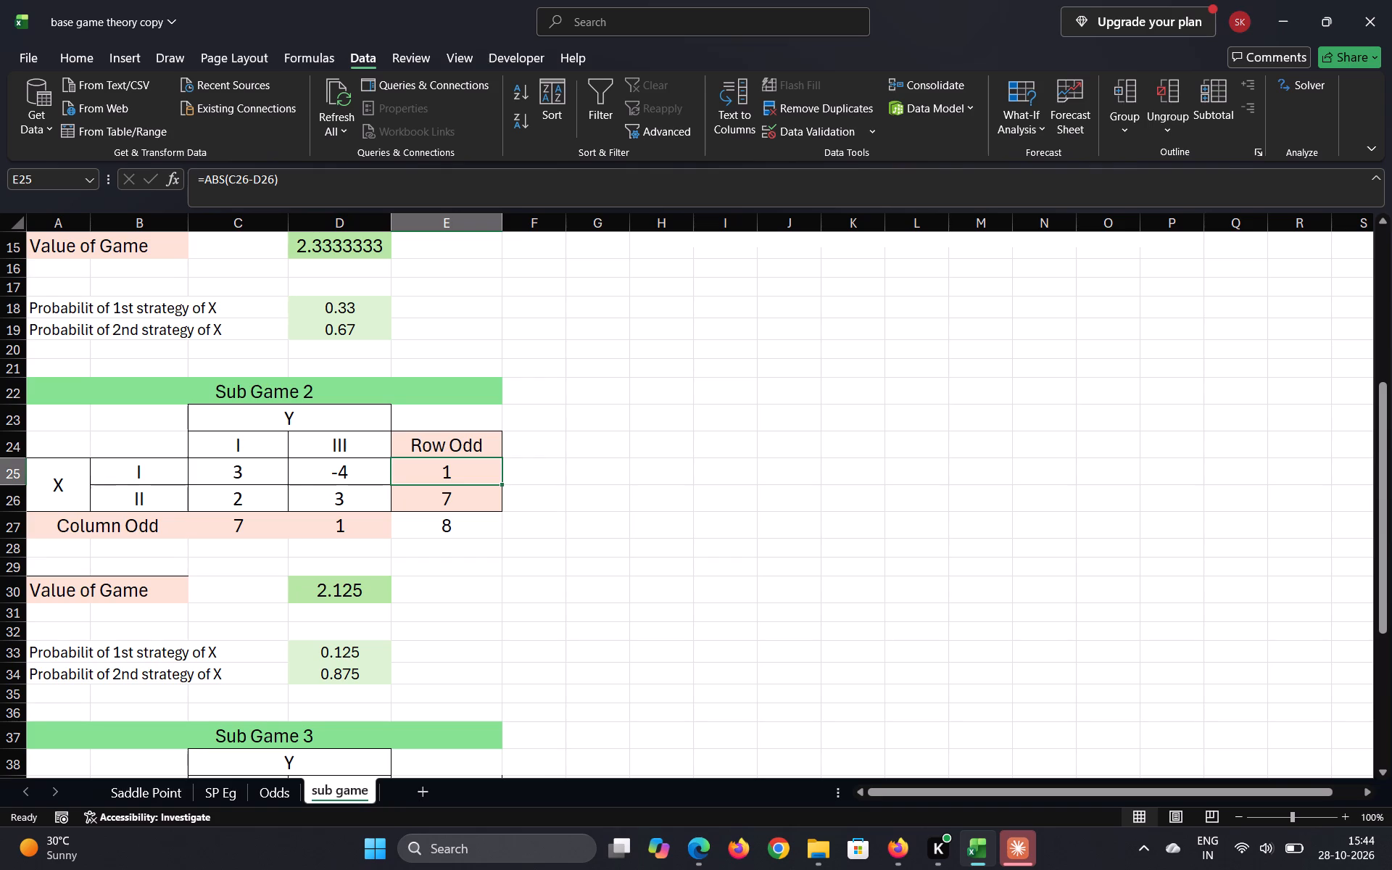
double_click(428, 471)
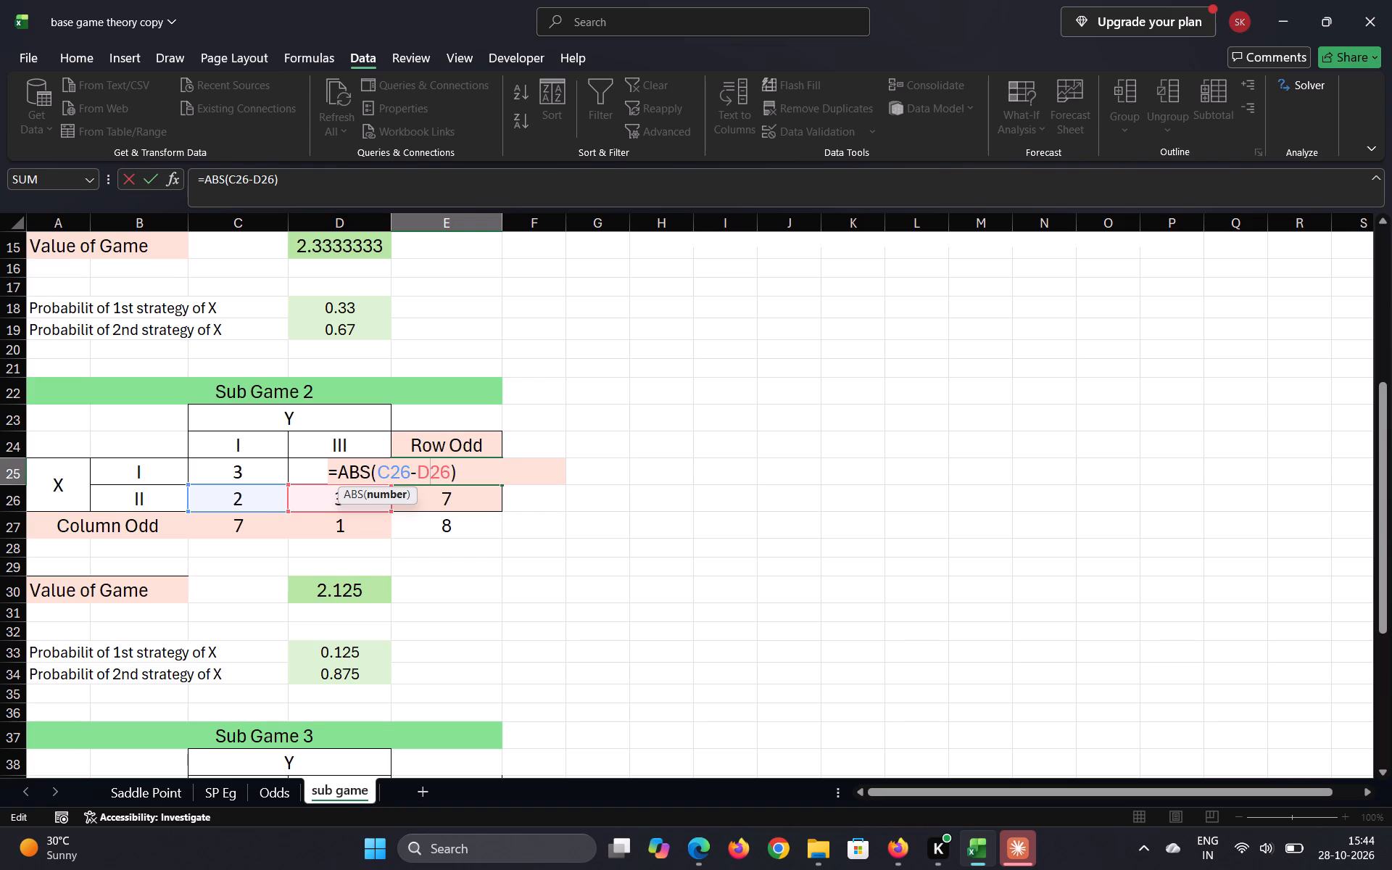
key("Return")
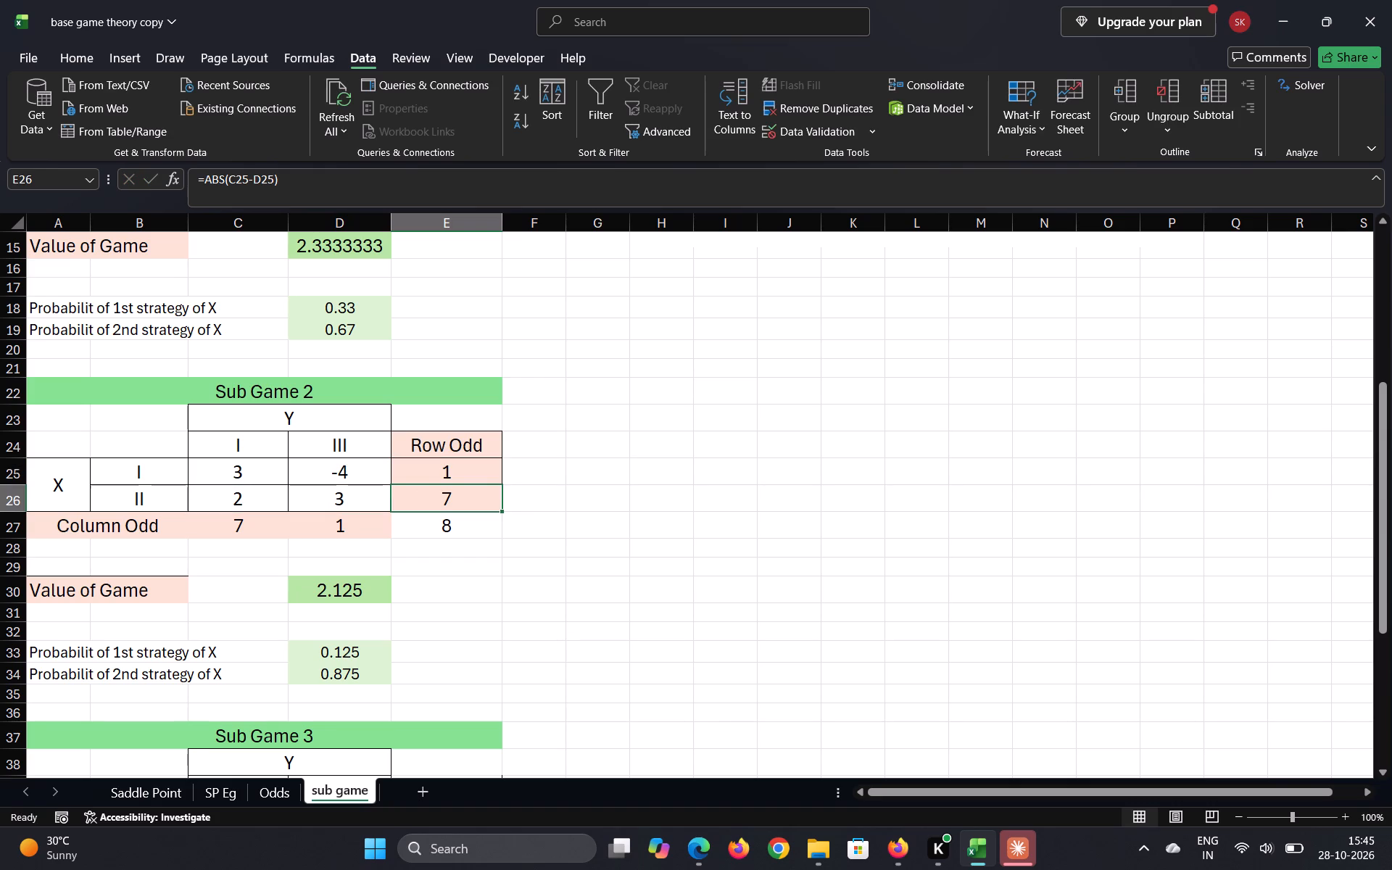
left_click(465, 502)
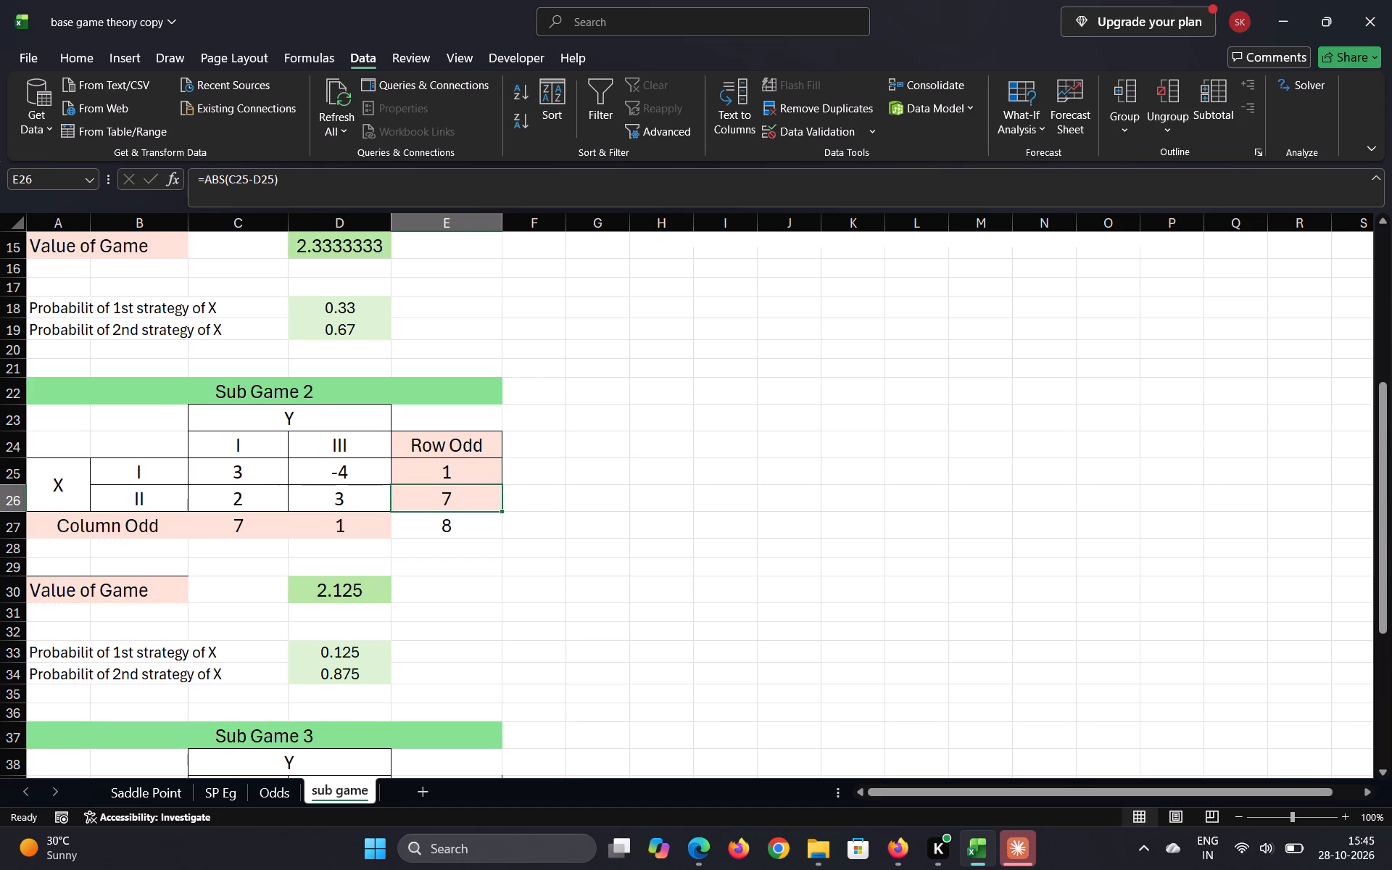
double_click(465, 502)
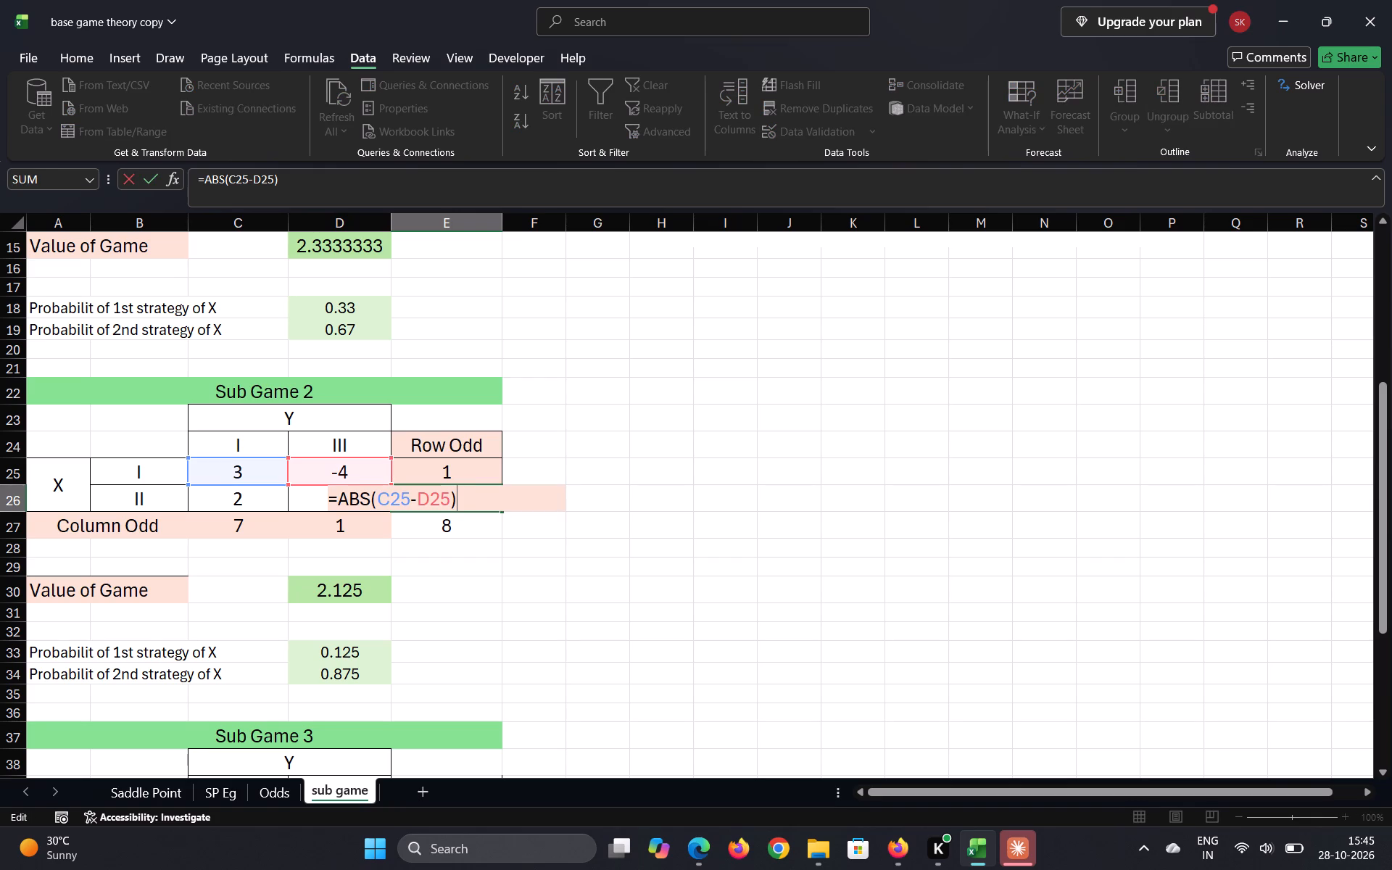
key("Return")
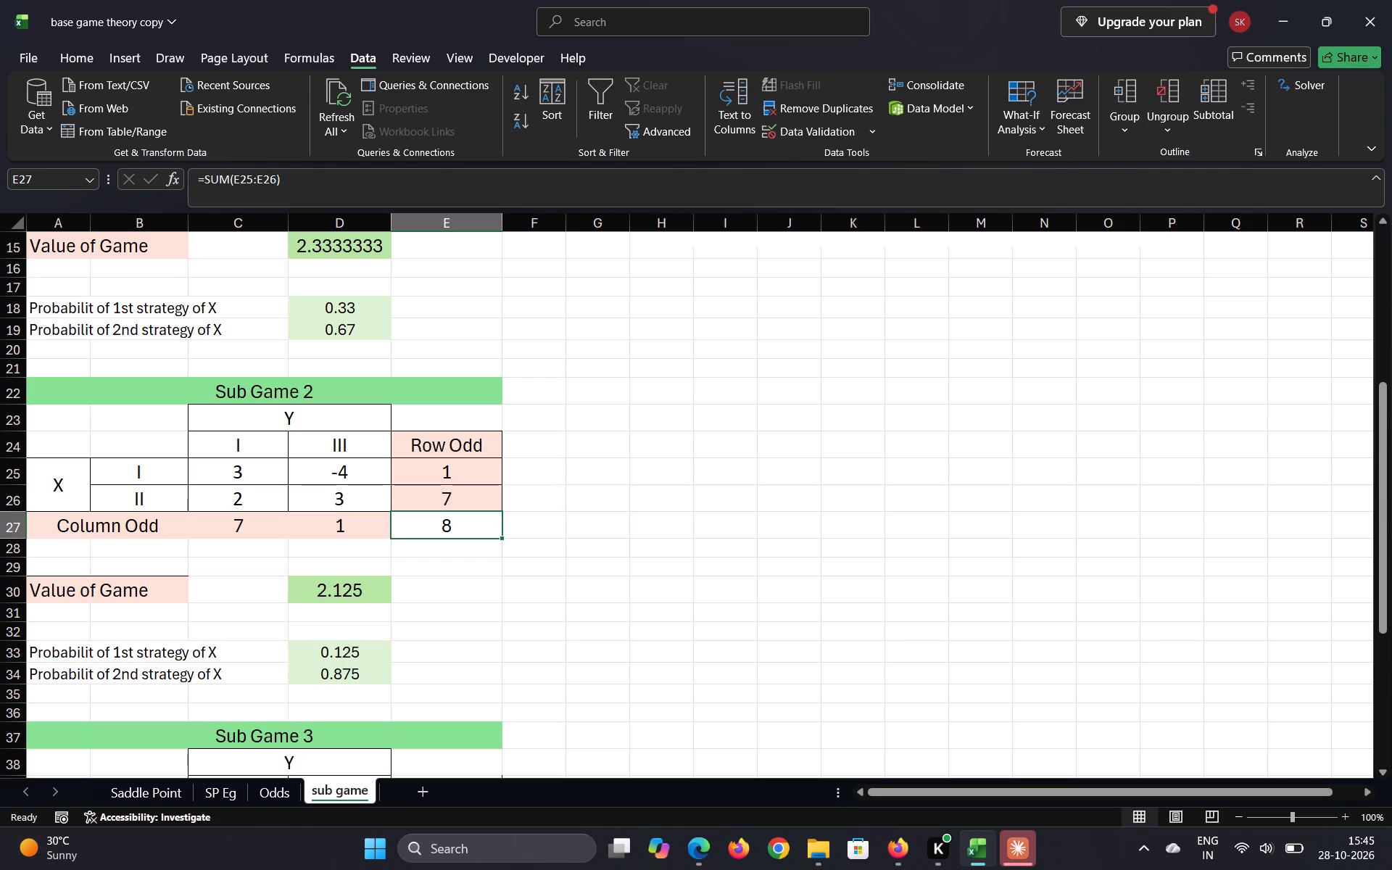
double_click(427, 531)
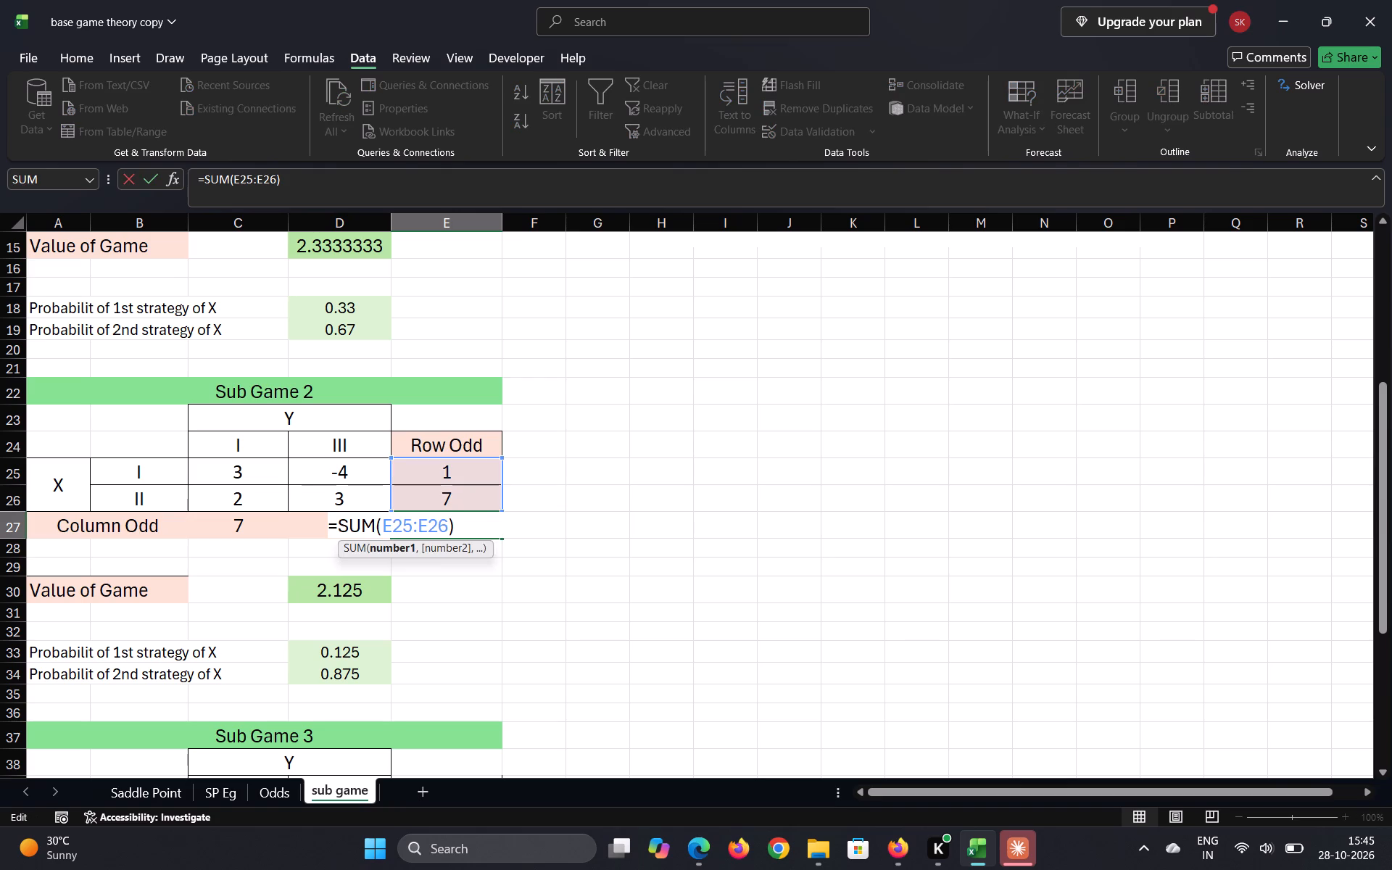
key("Return")
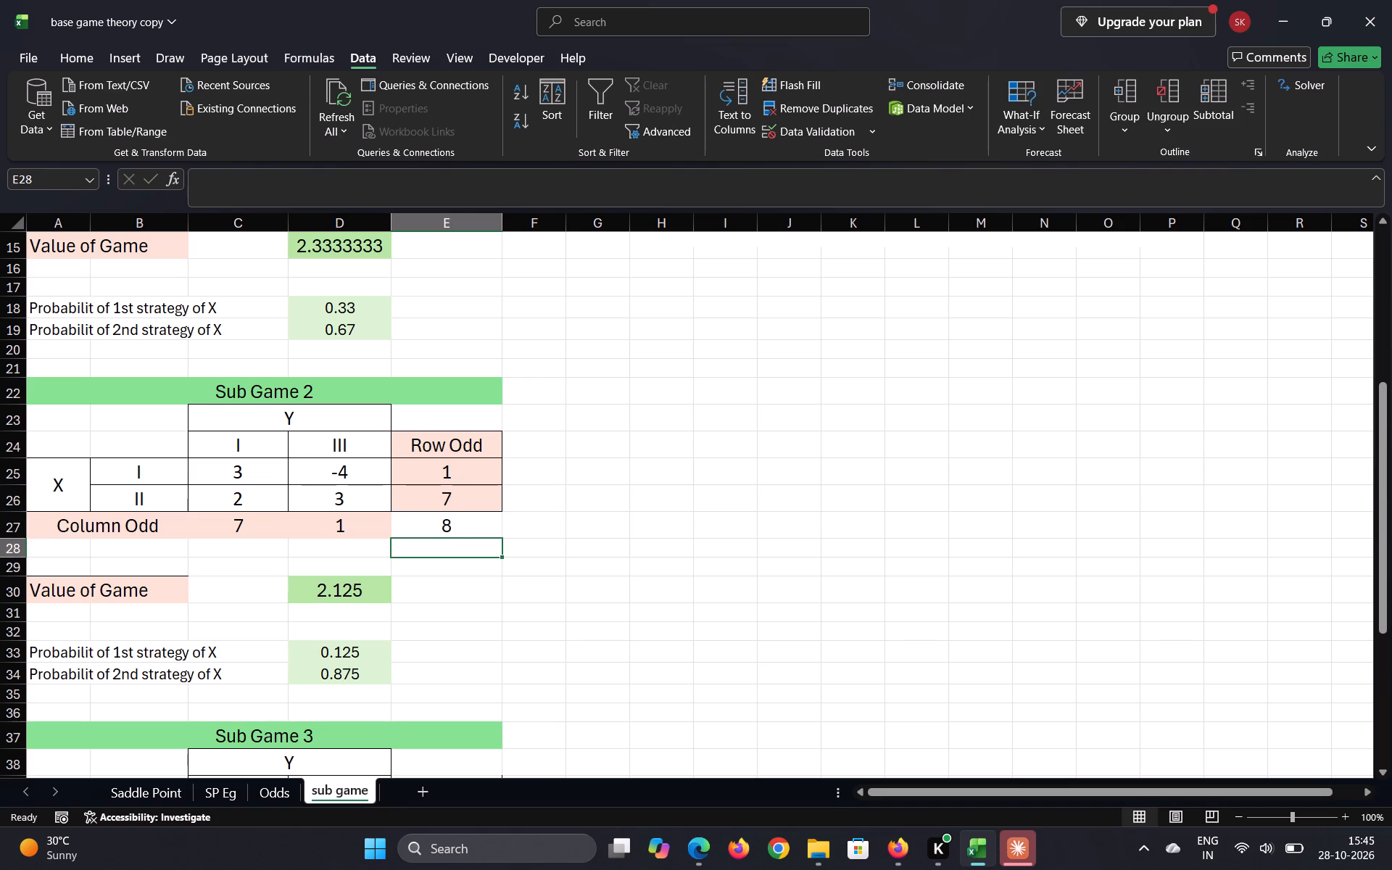
Examine Sub Game 2's Value of Game formula in D30 and first strategy probability formula in D33, and look over the Sub Game 3 section.
left_click(355, 594)
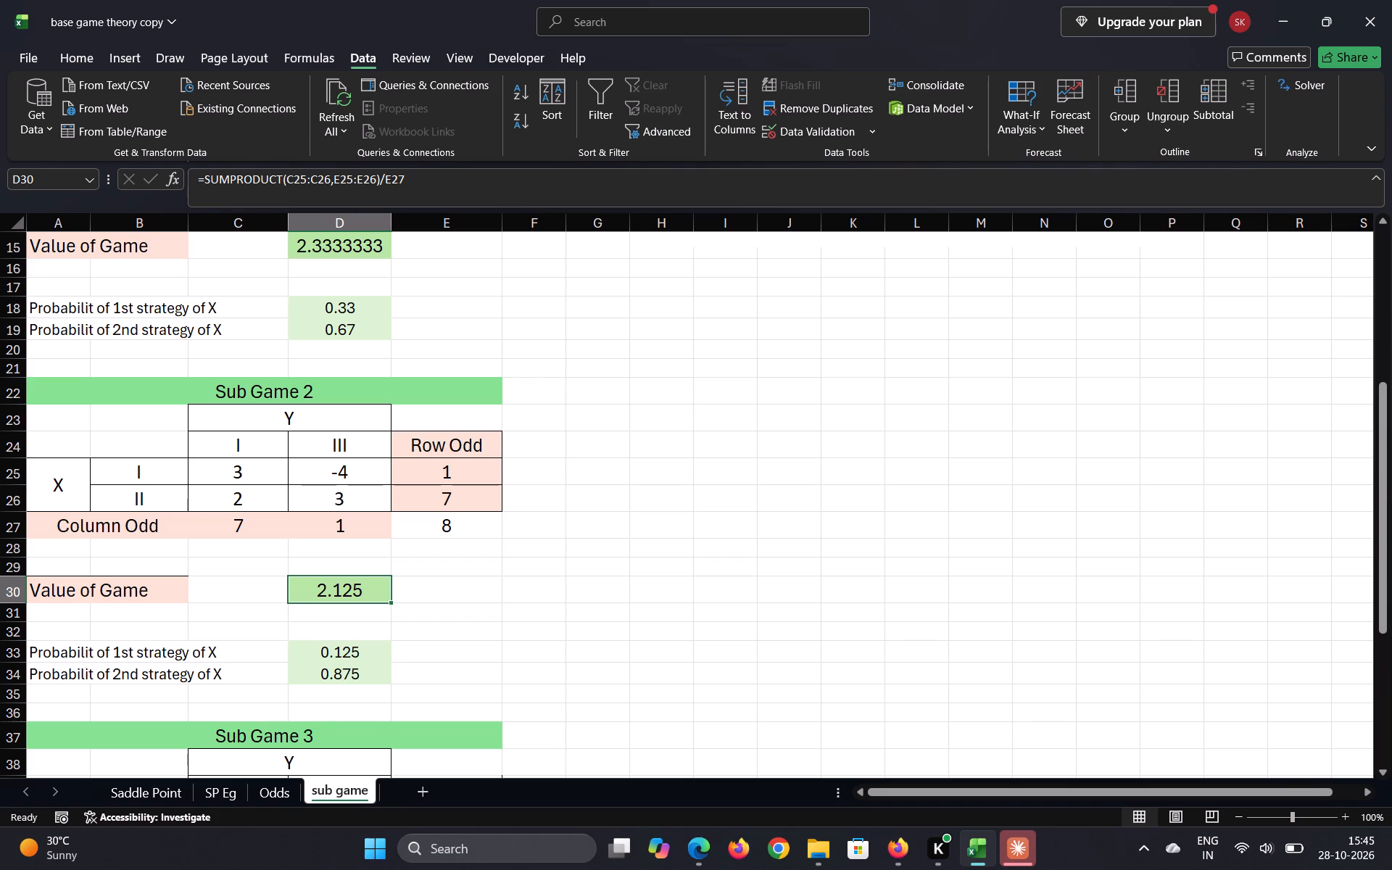
left_click(343, 653)
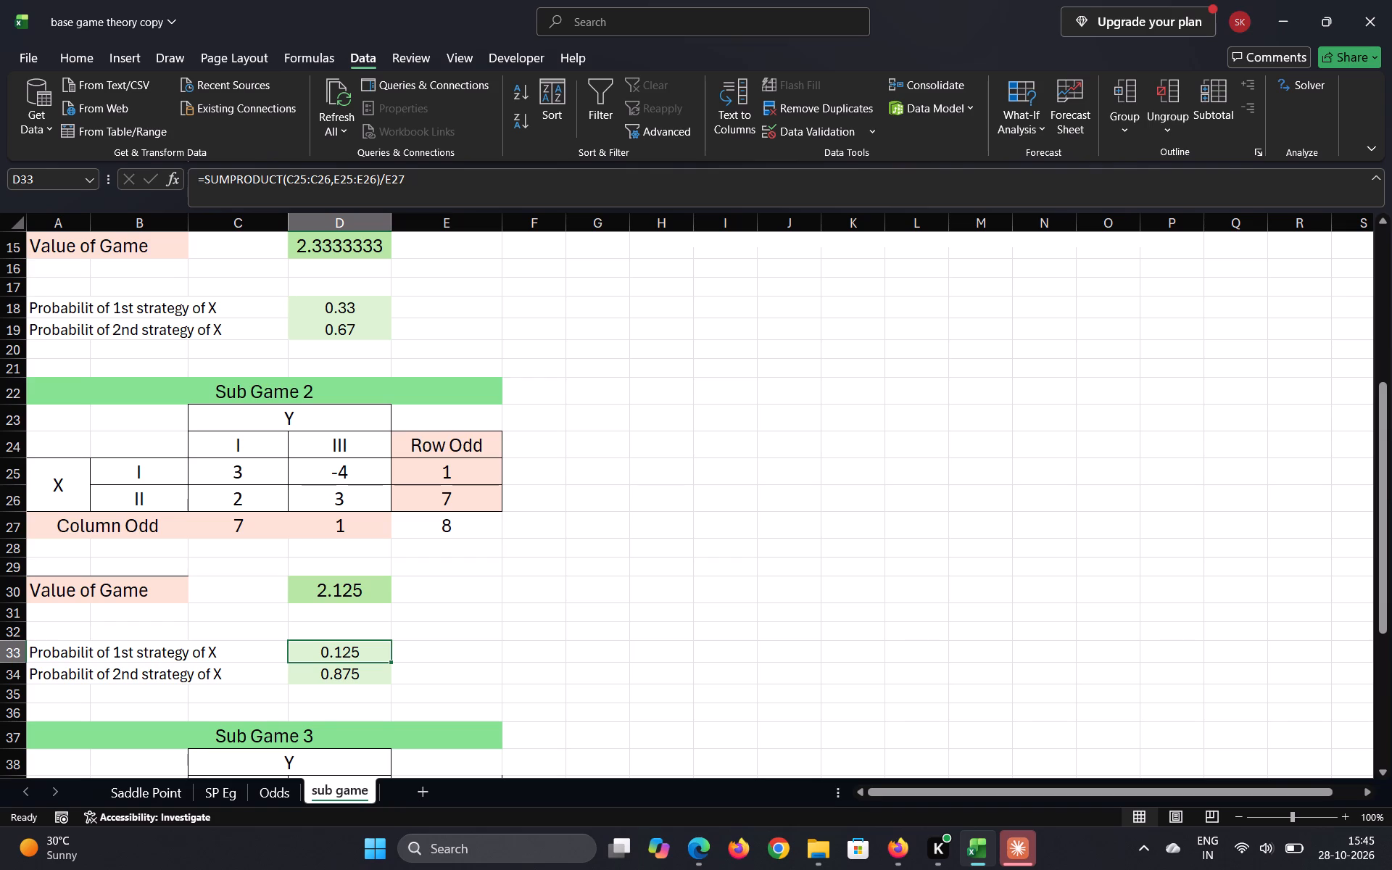
scroll(495, 626, "up", 3)
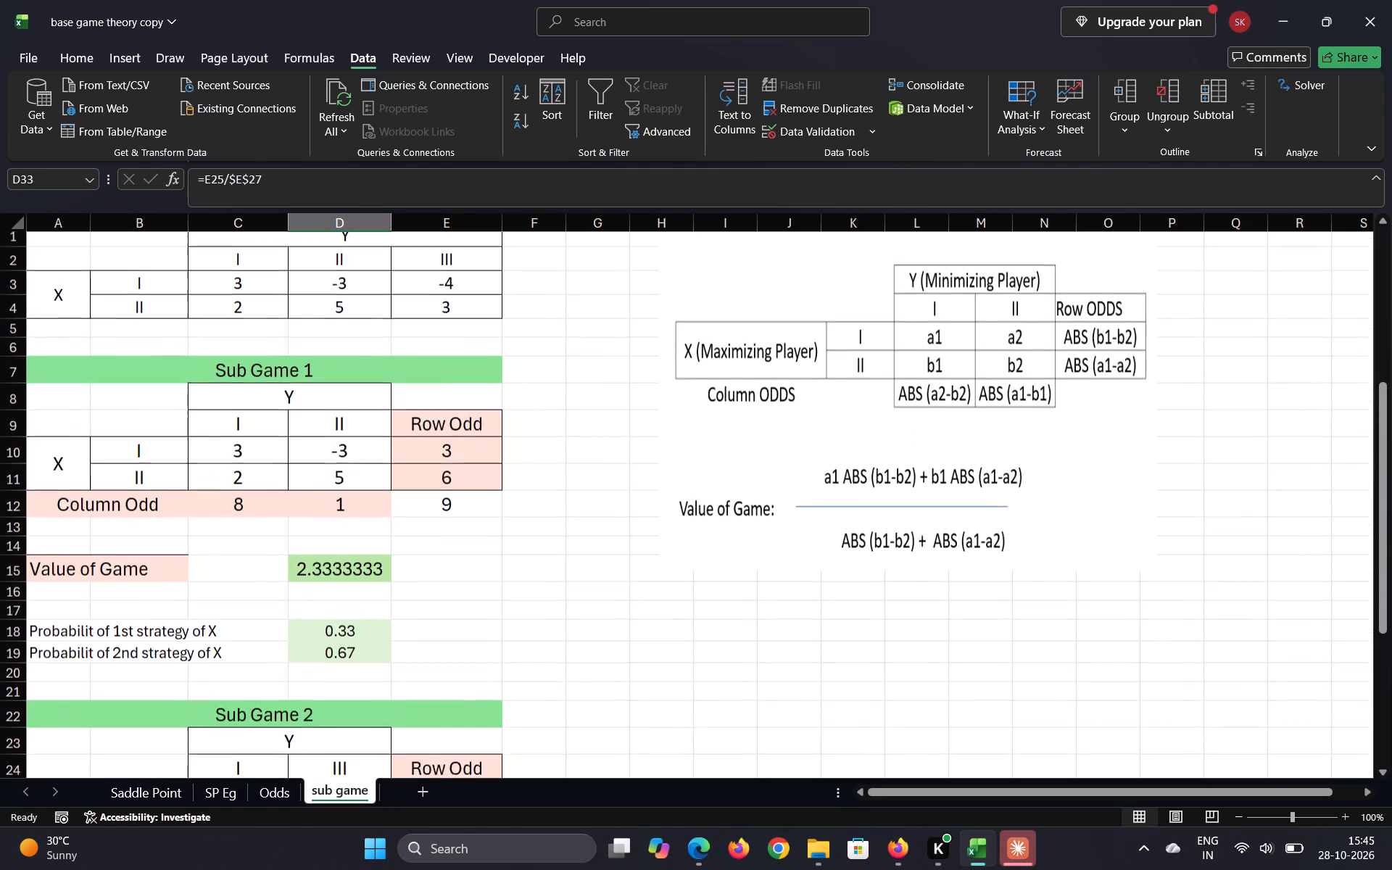
scroll(495, 626, "down", 5)
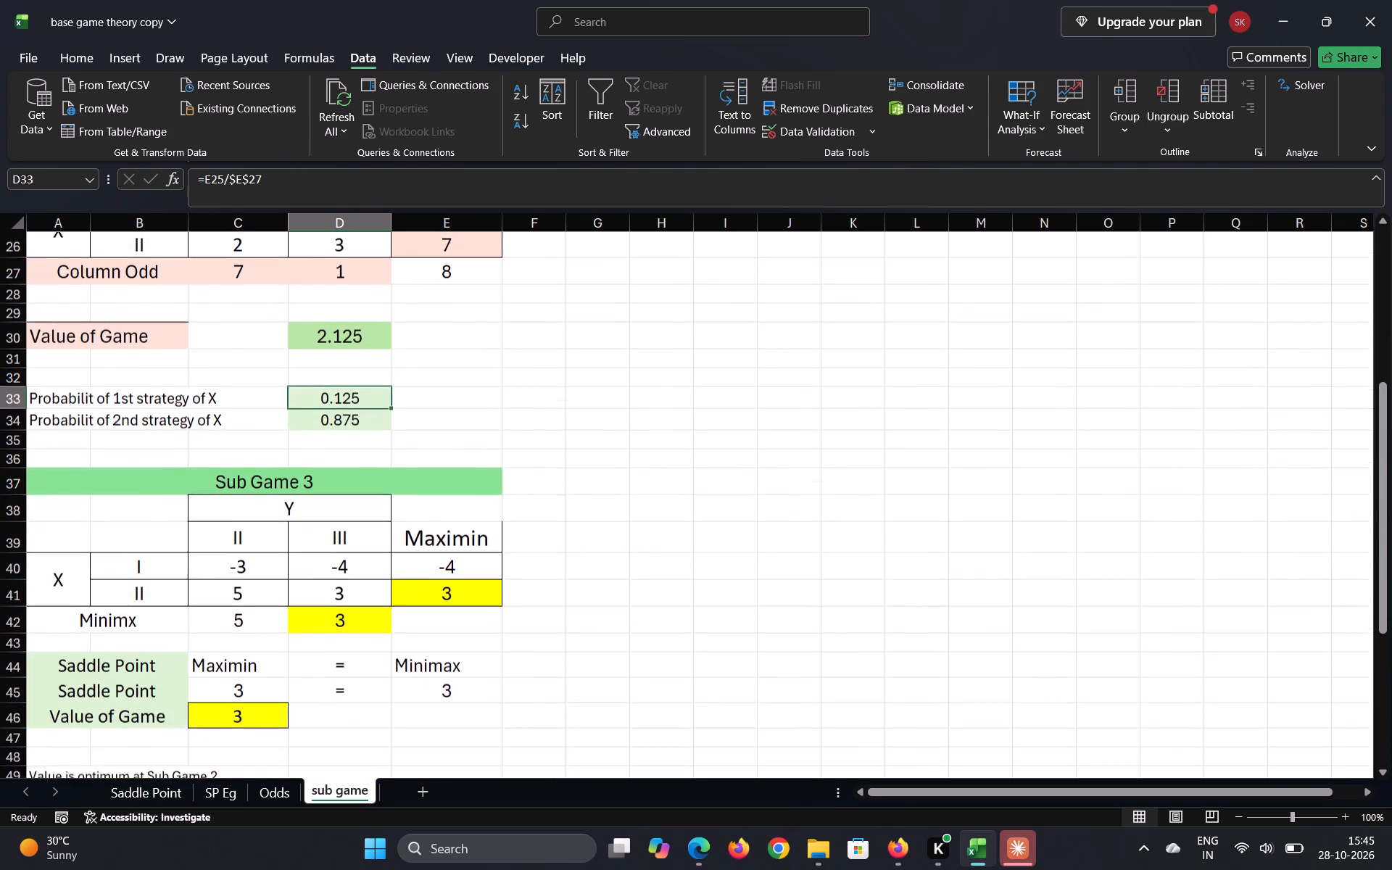
scroll(495, 626, "down", 1)
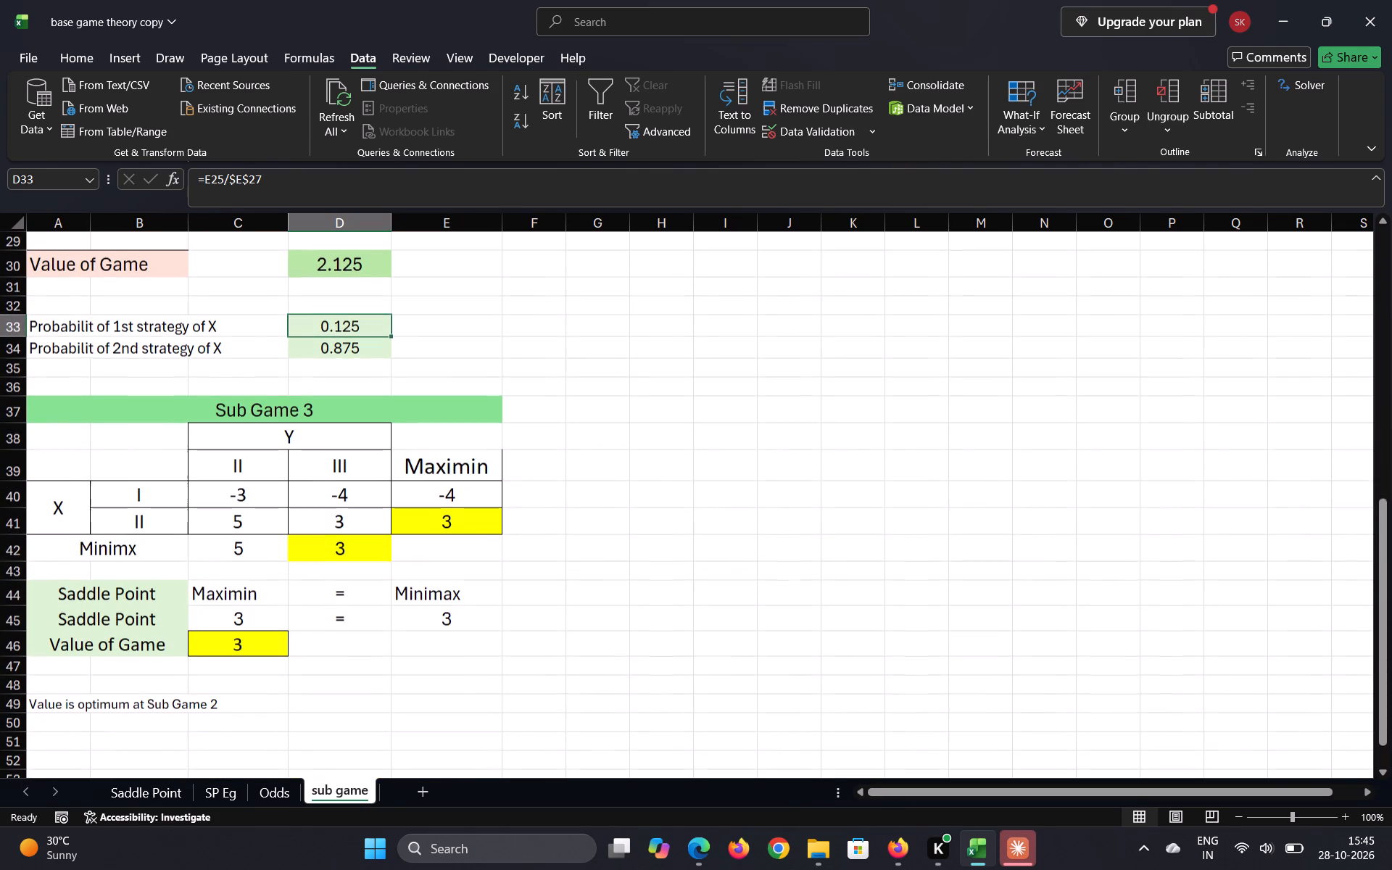
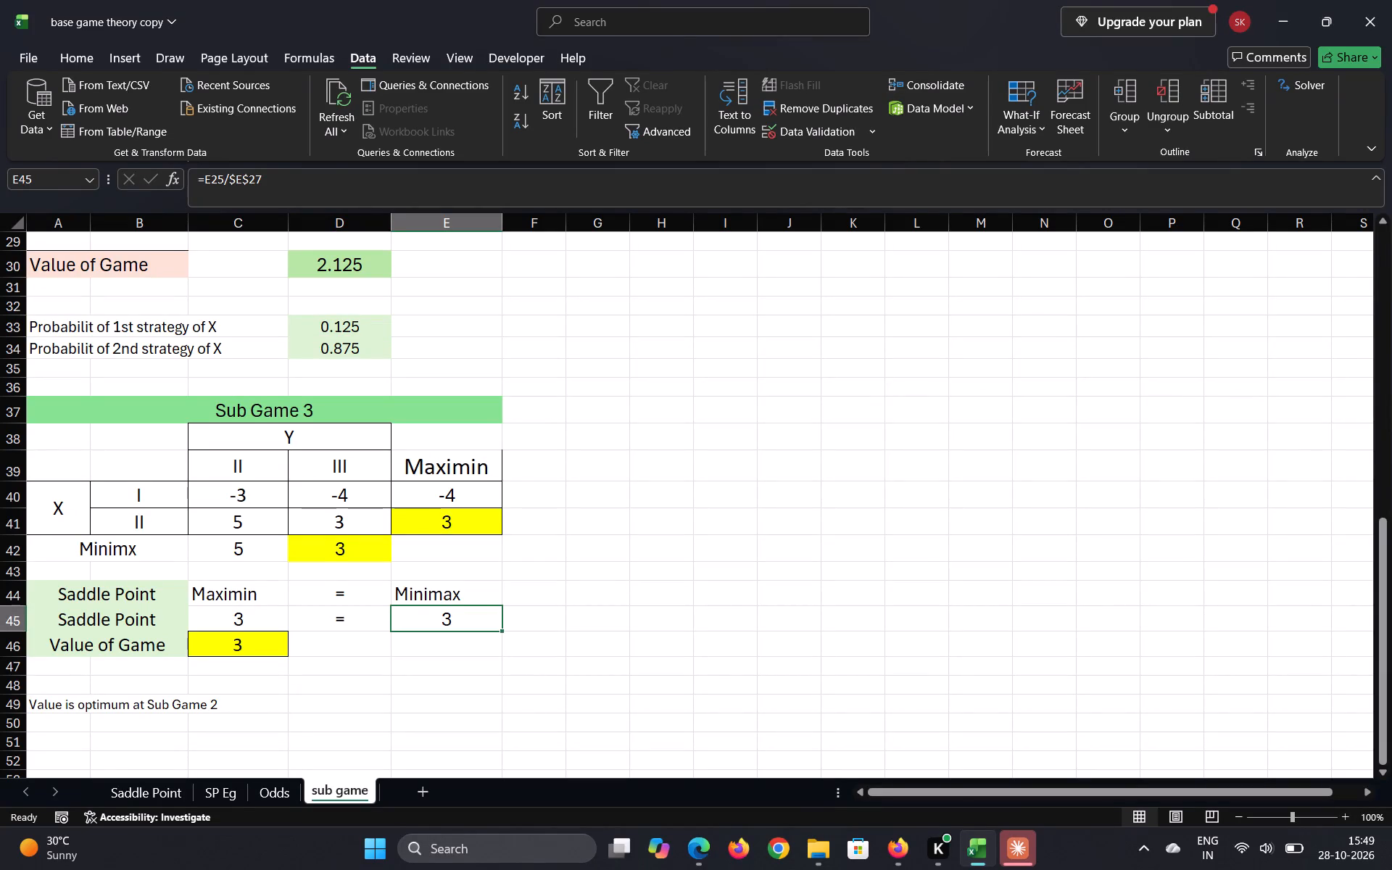
scroll(410, 669, "up", 4)
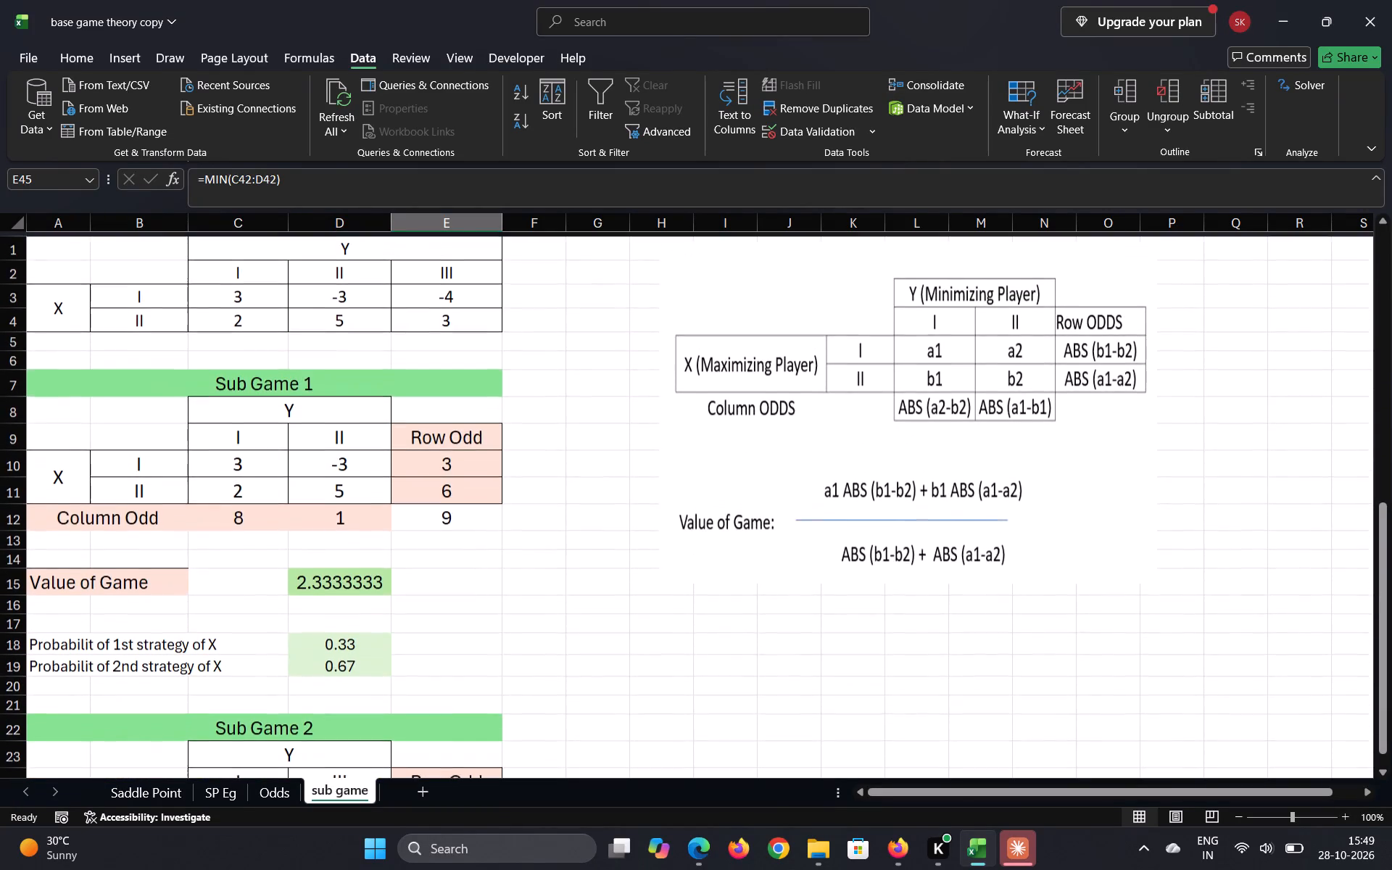
scroll(410, 669, "up", 1)
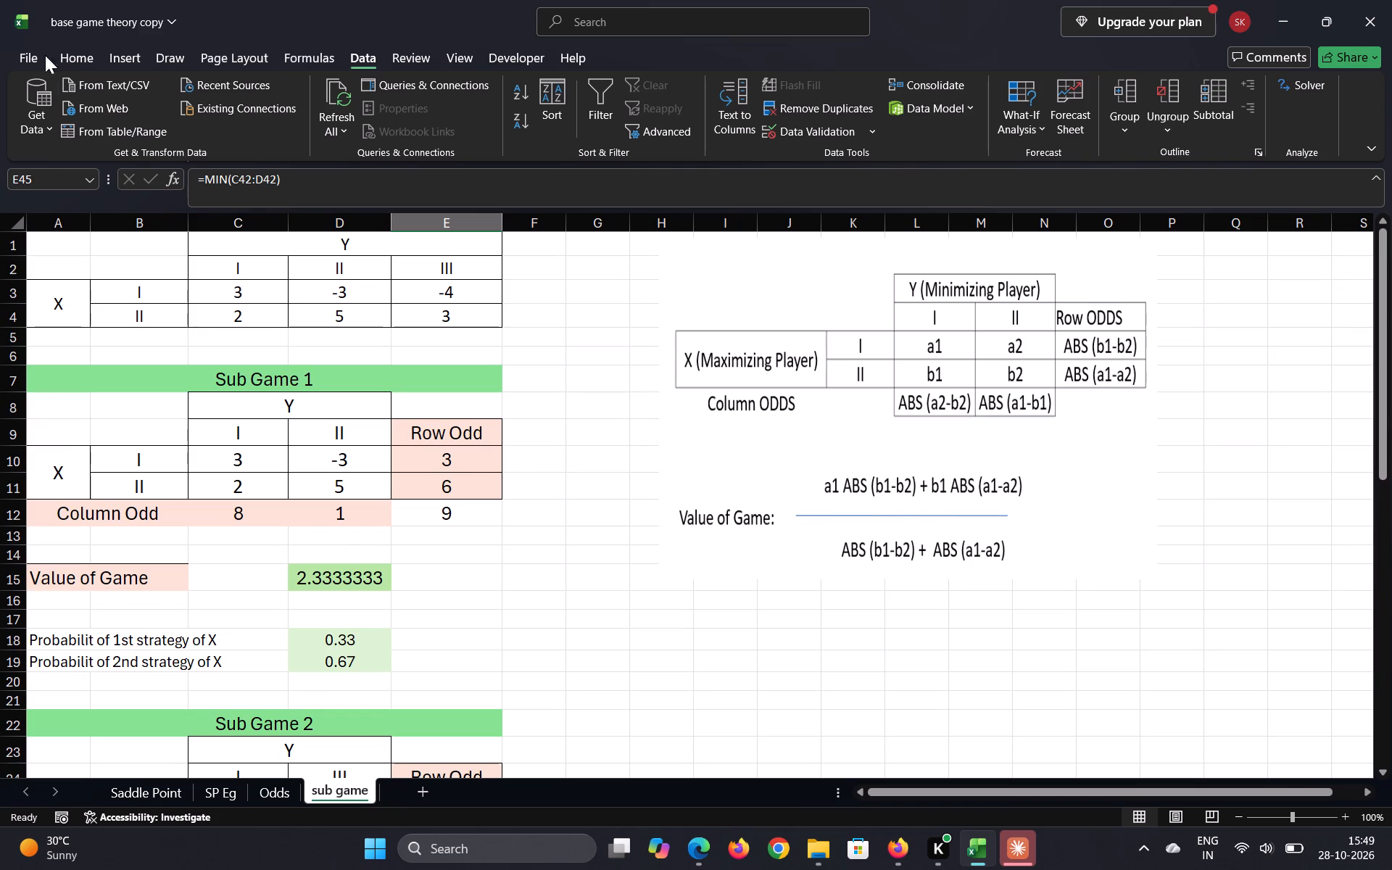
left_click(23, 54)
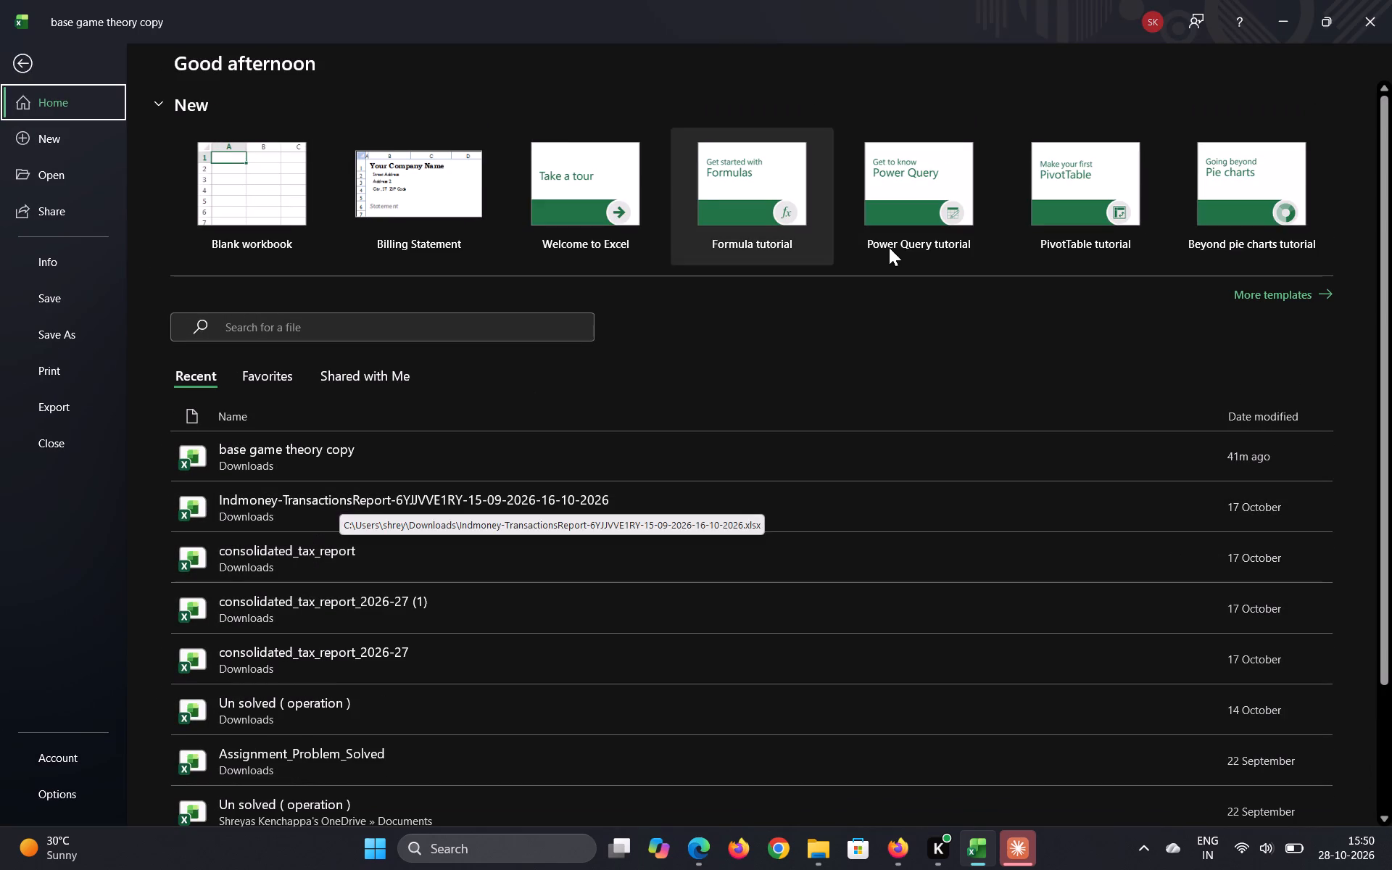
left_click(1370, 31)
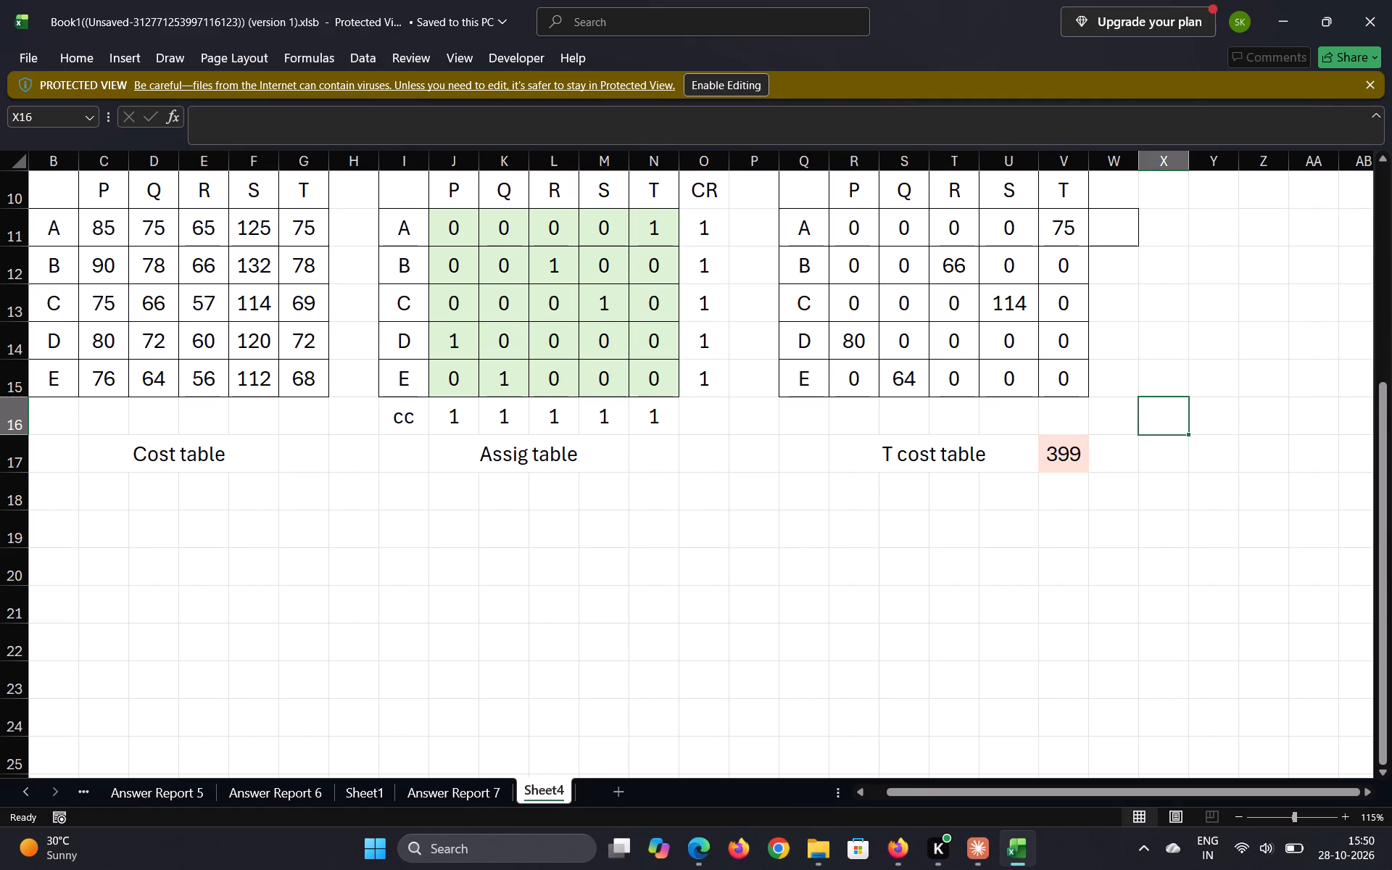
scroll(634, 545, "left", 4)
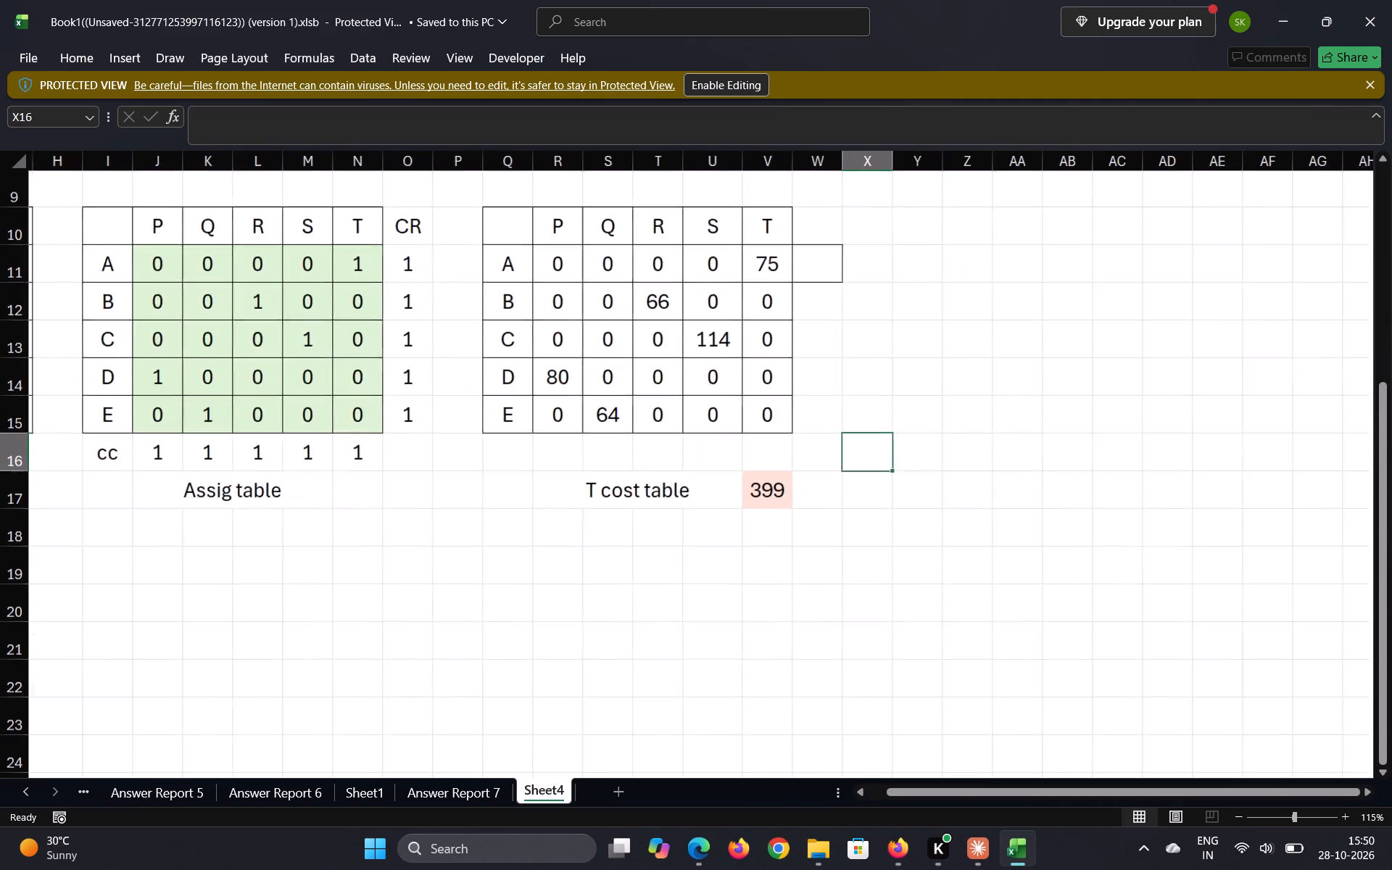
scroll(634, 545, "up", 5)
scroll(634, 545, "down", 2)
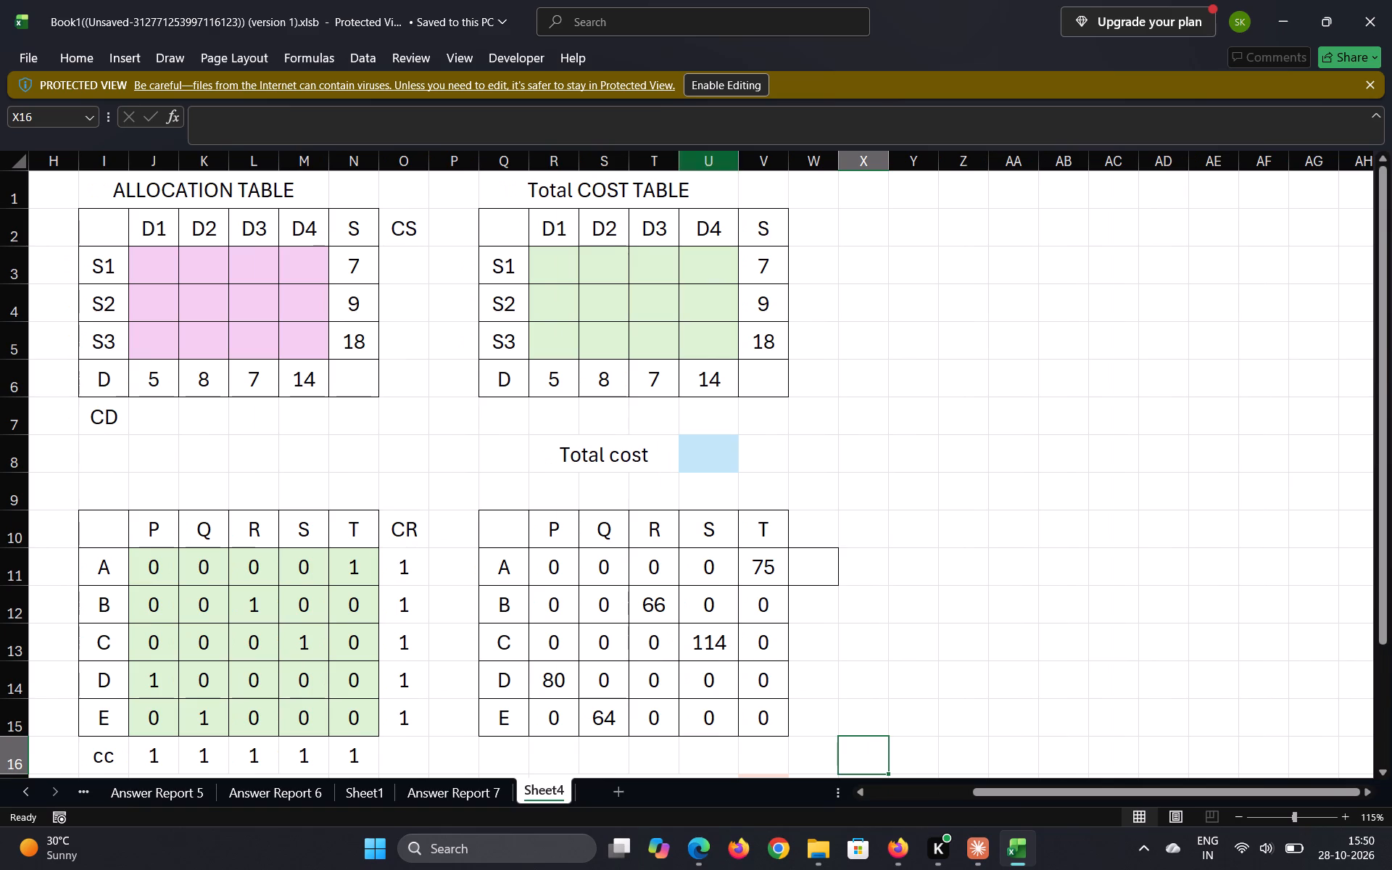
left_click(737, 87)
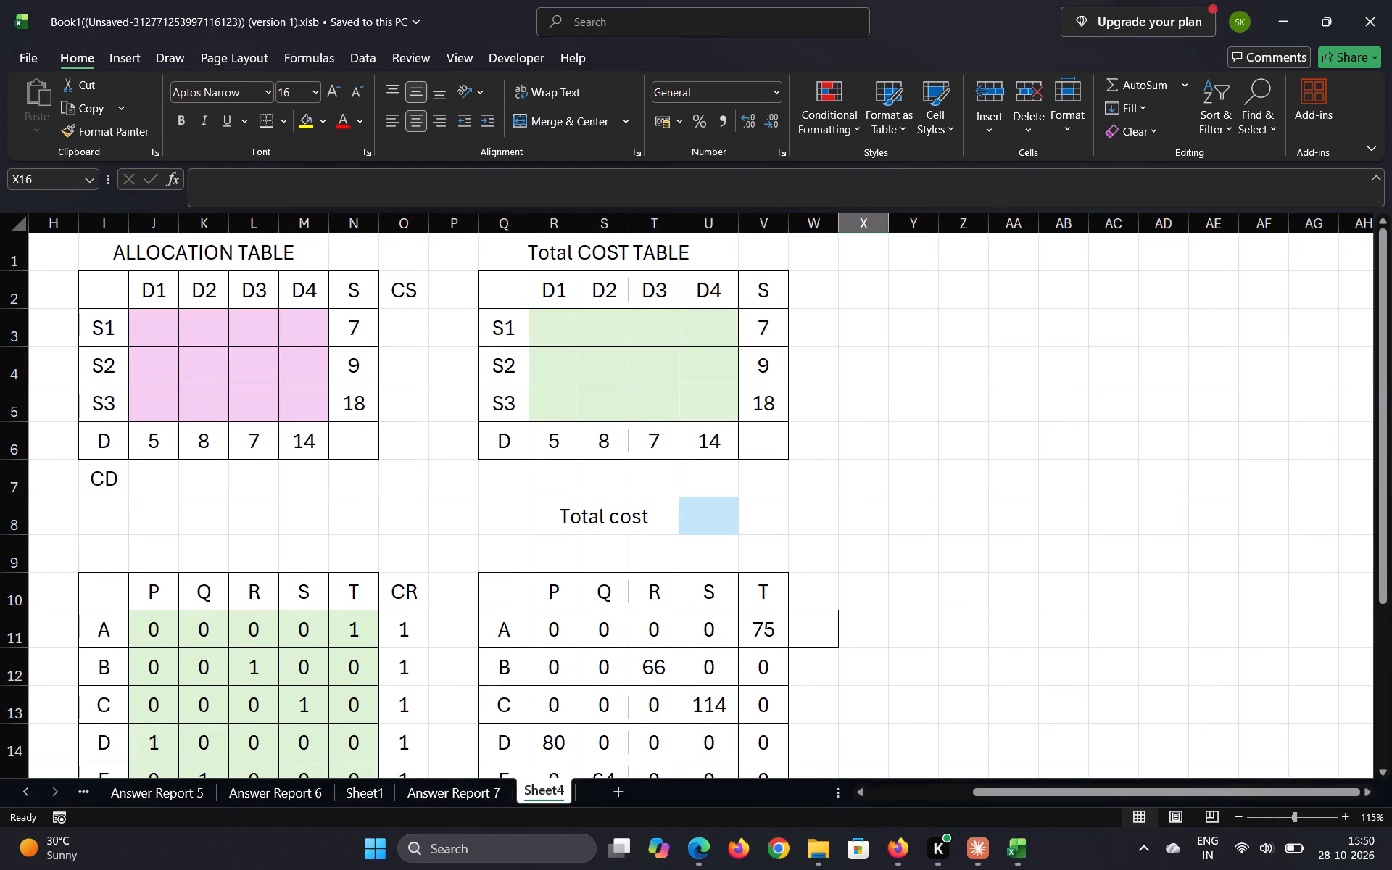
Look over the per unit cost, allocation and total cost tables on Sheet4, and close the Book1 workbook.
scroll(559, 463, "right", 3)
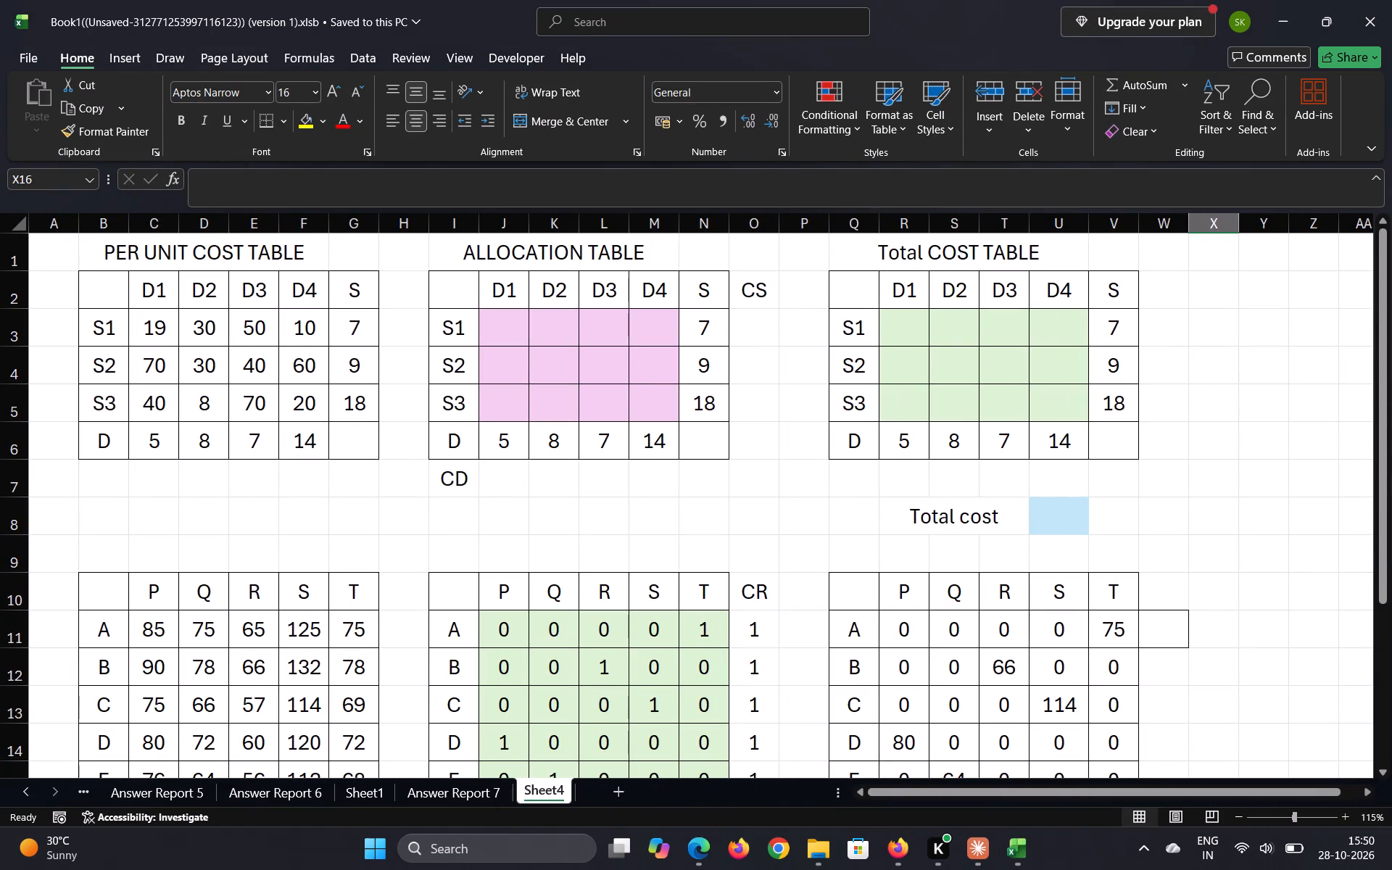
left_click(521, 333)
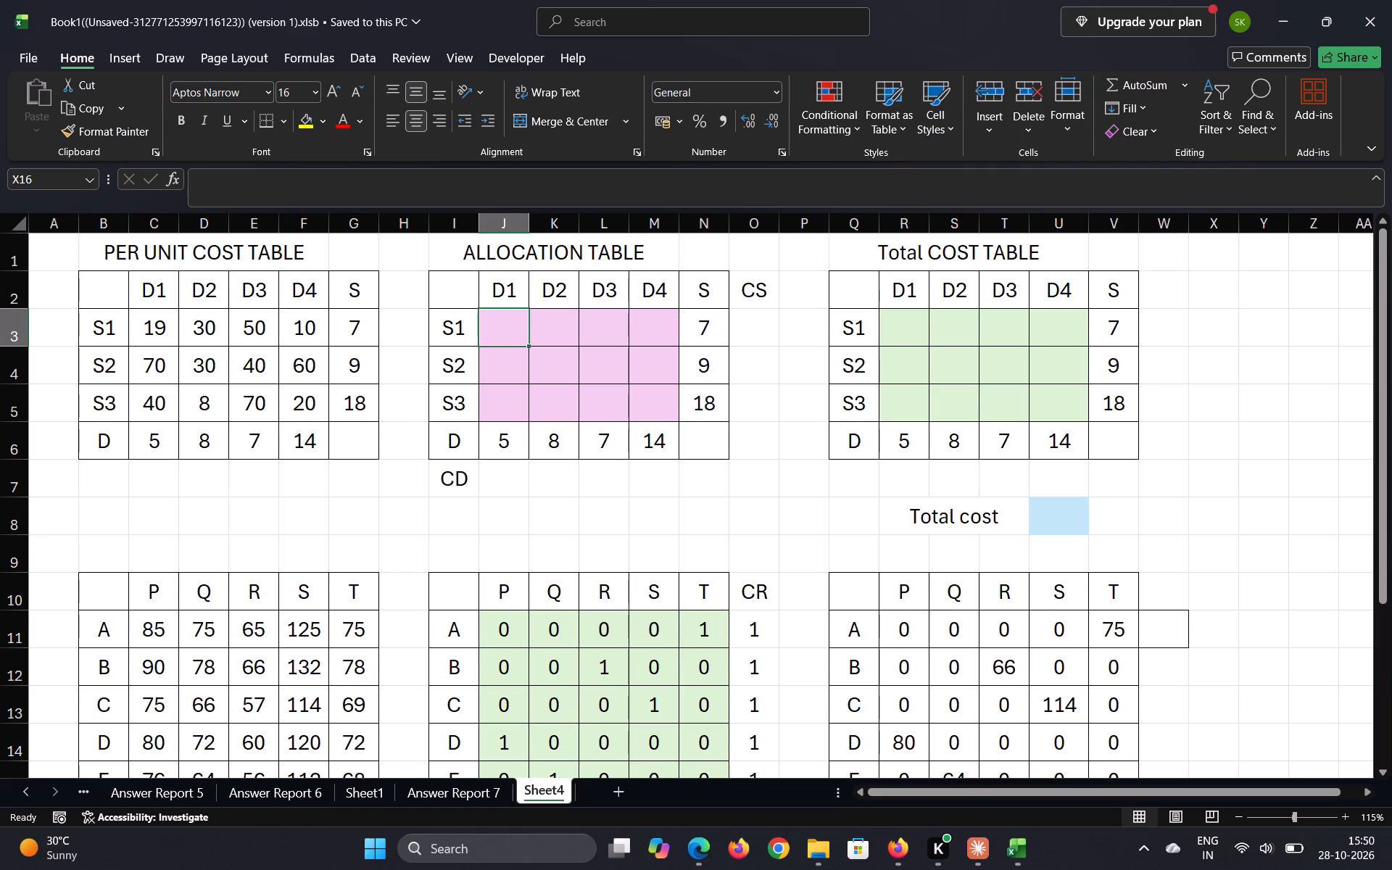
left_click(1357, 22)
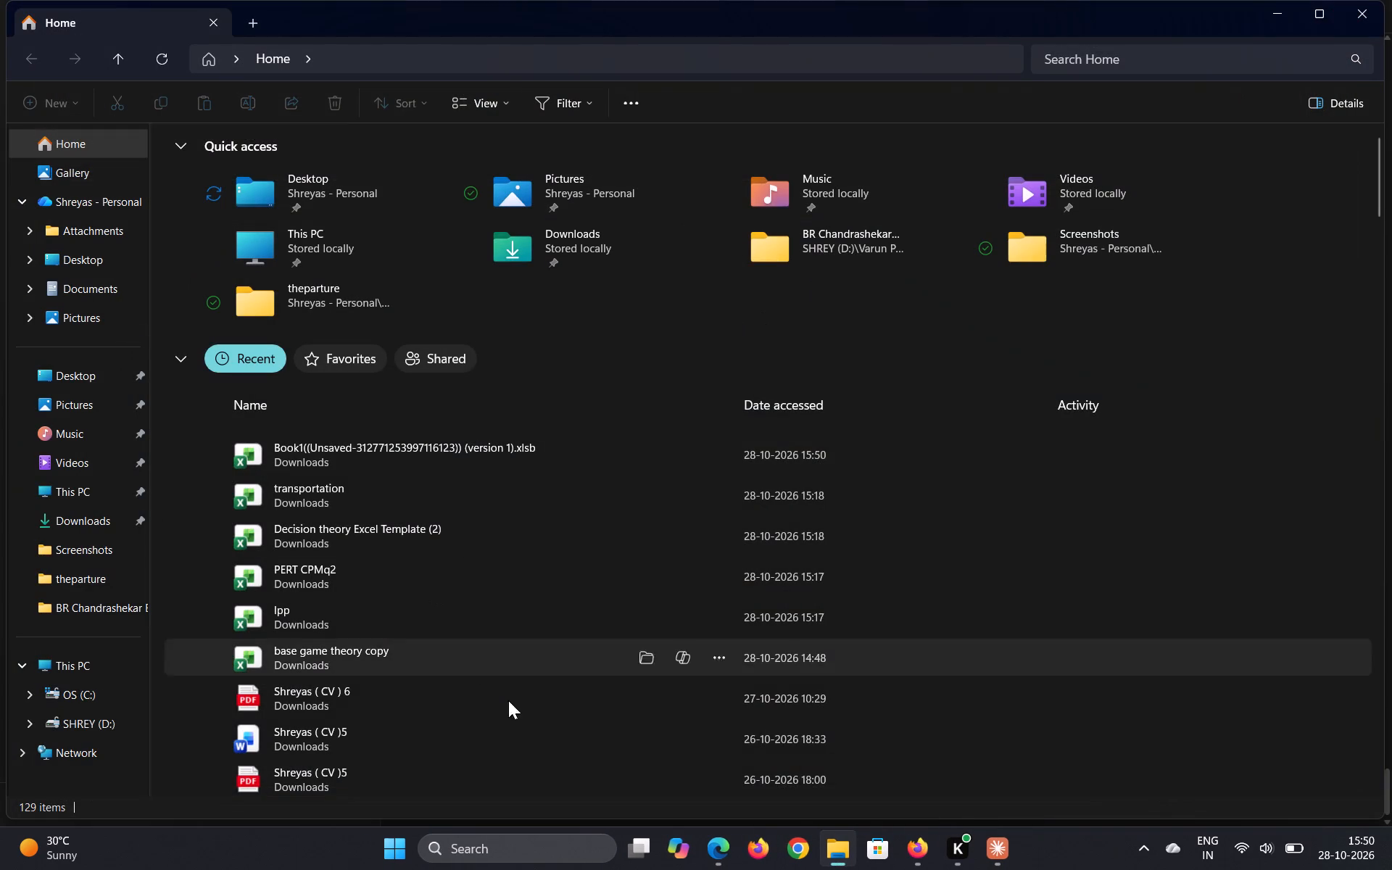
Launch Excel and open the recent workbook Un solved ( operation ) from Downloads.
left_click(391, 844)
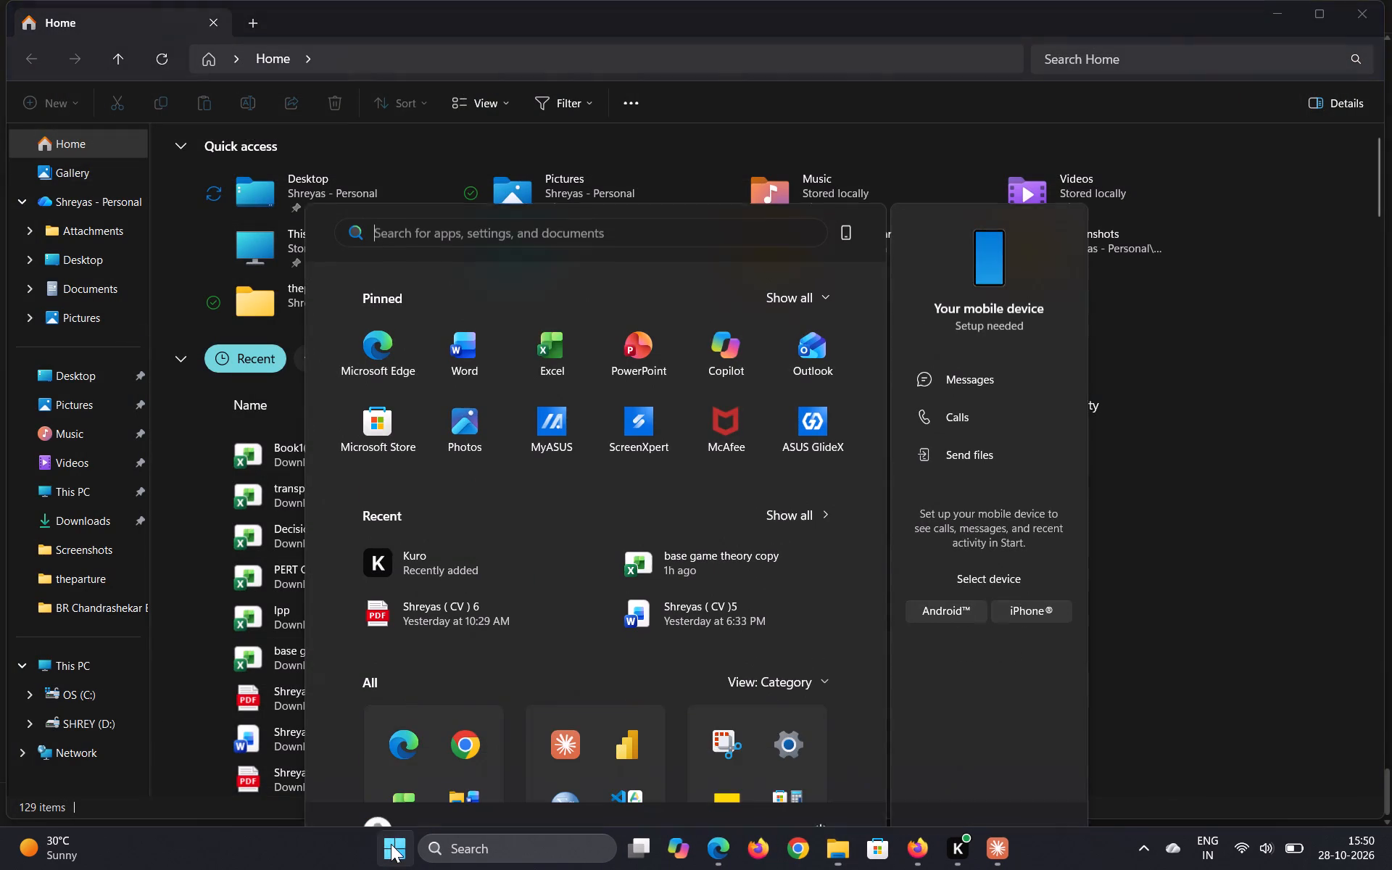
left_click(547, 328)
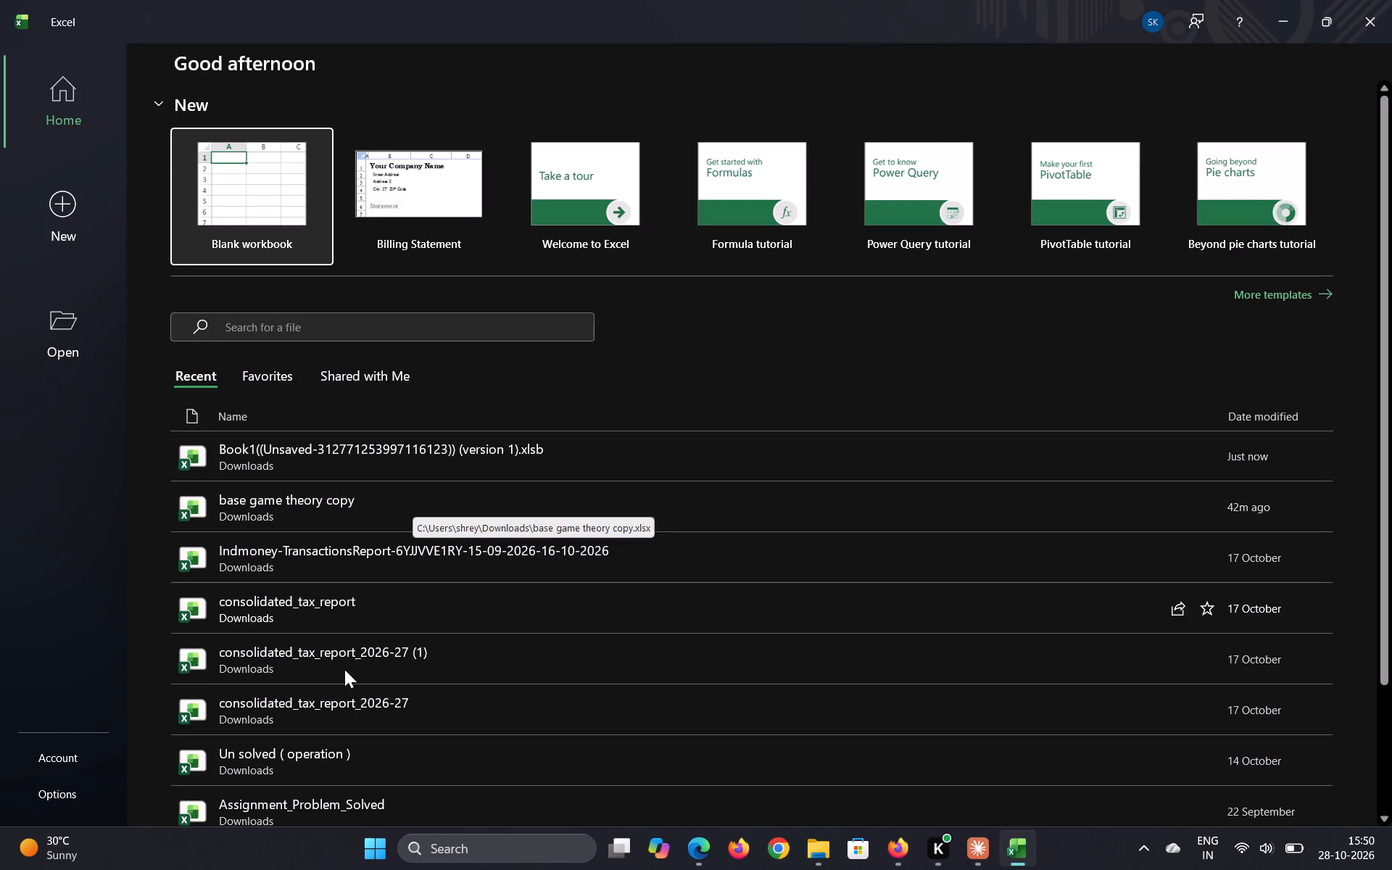
double_click(326, 771)
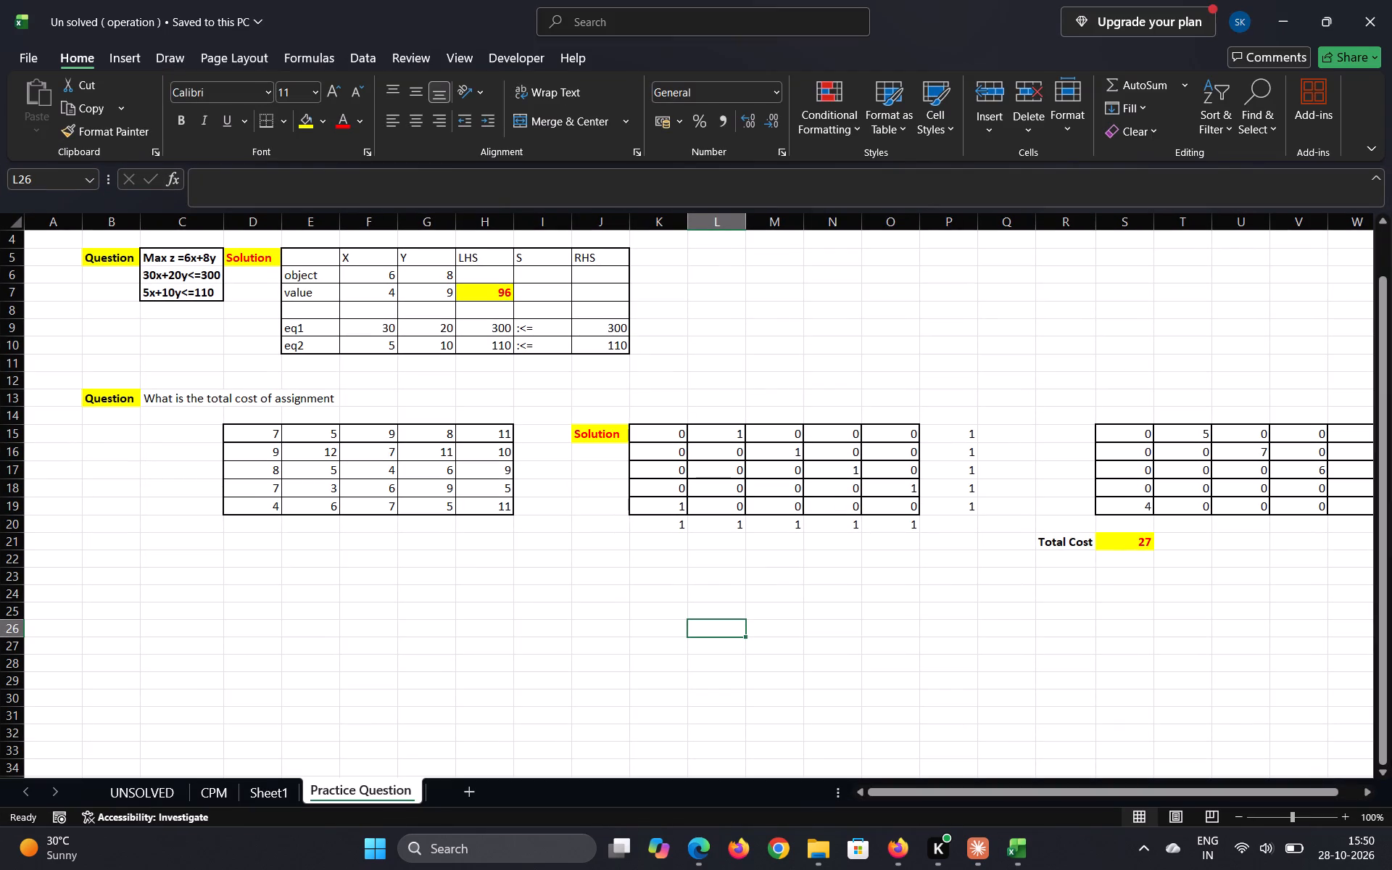
Examine the assignment cost matrix in D15:H19 on the Practice Question sheet.
scroll(535, 556, "left", 1)
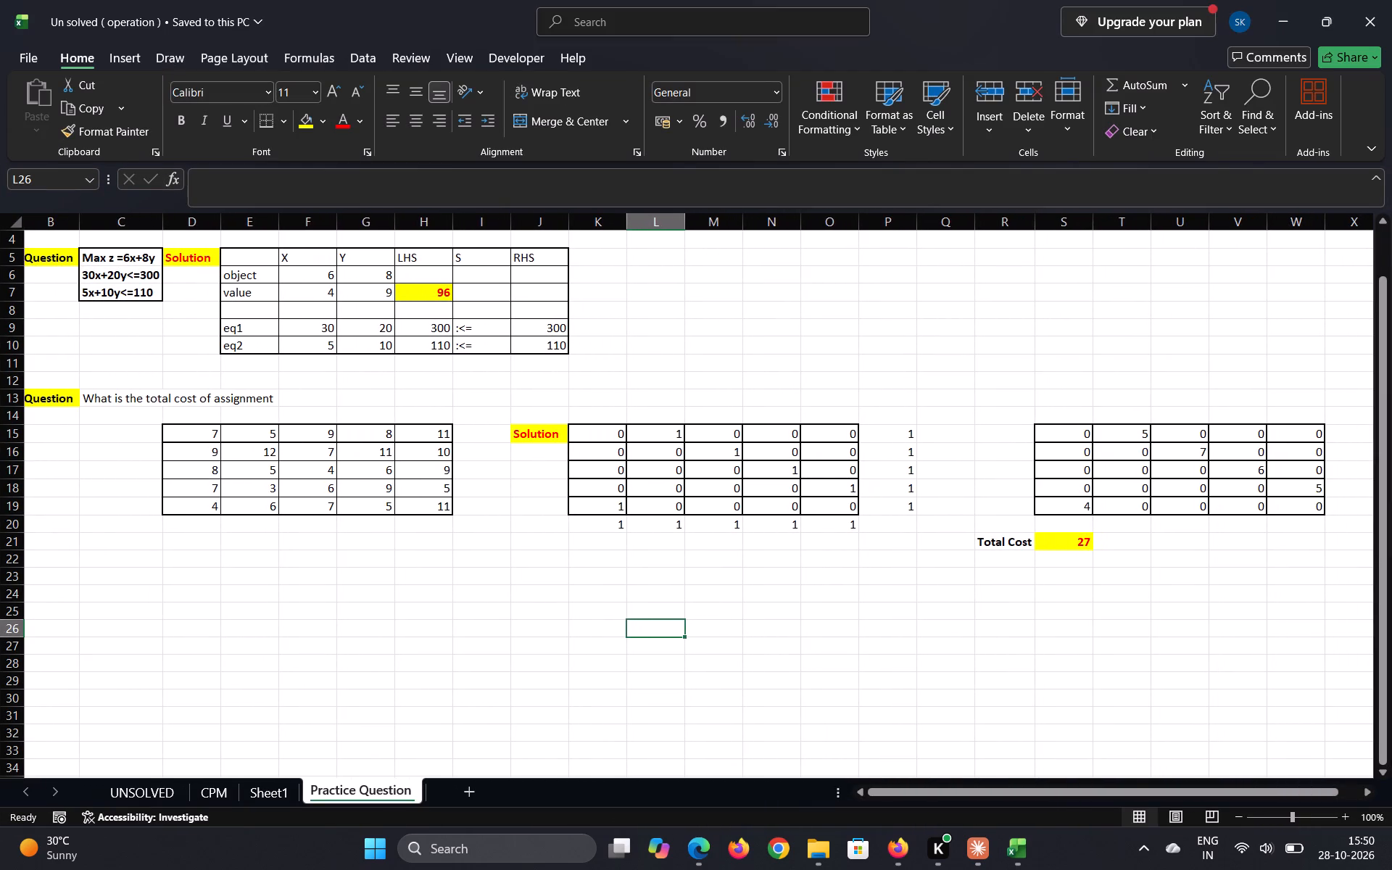
scroll(535, 556, "left", 1)
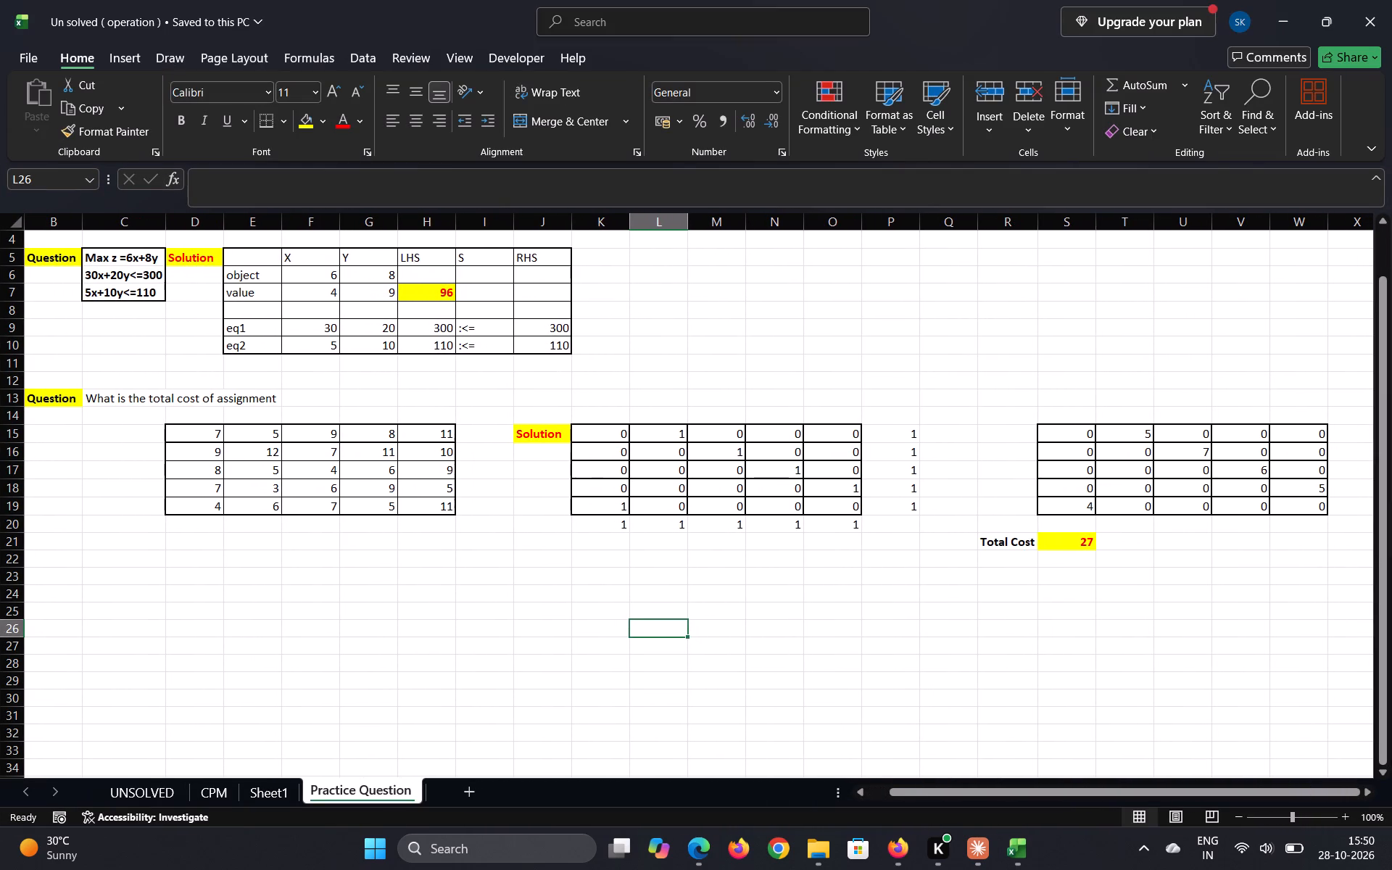
left_click(335, 468)
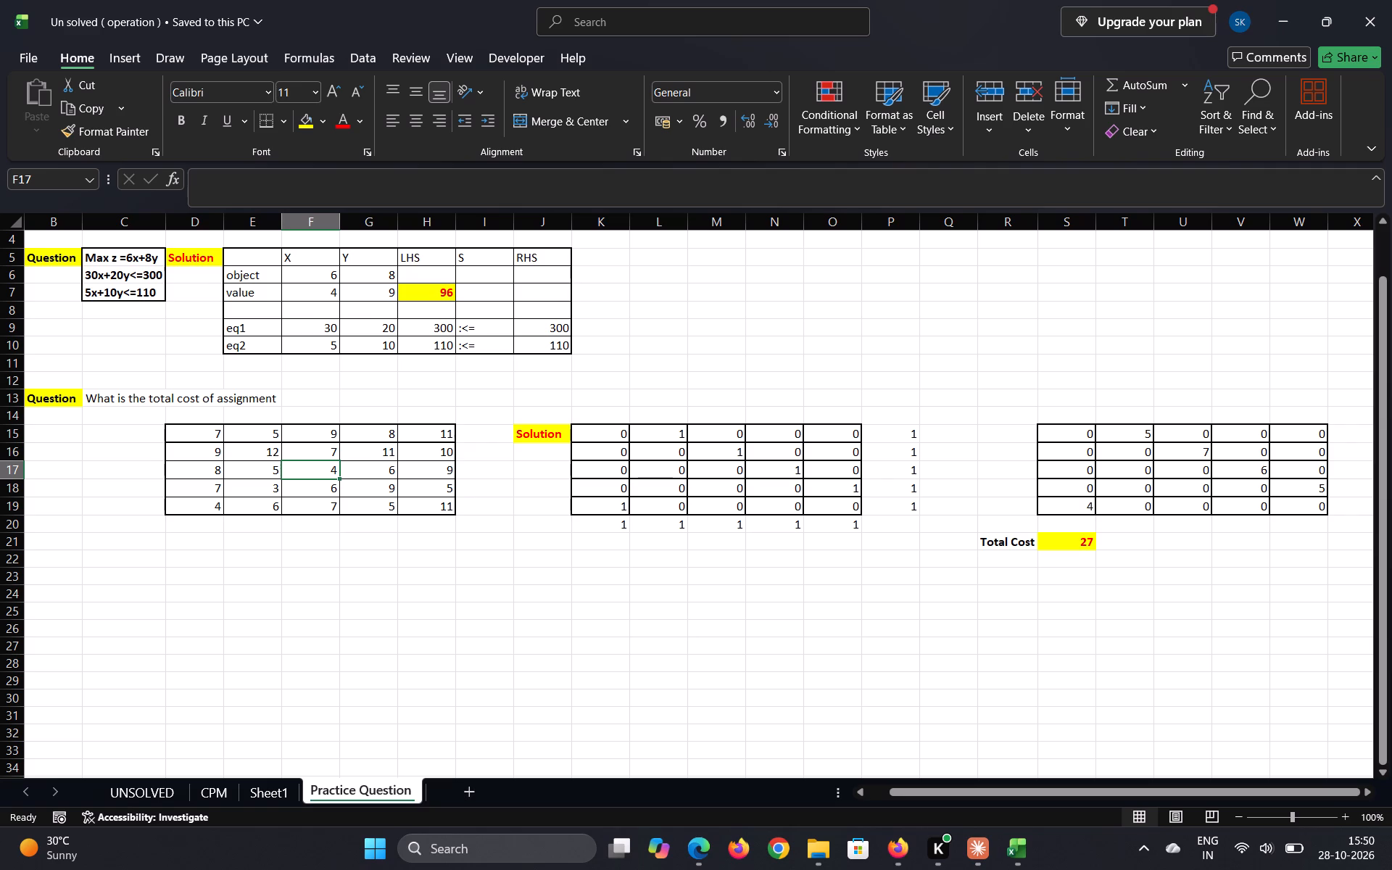
left_click(323, 457)
left_click(315, 476)
left_click(370, 457)
left_click(372, 469)
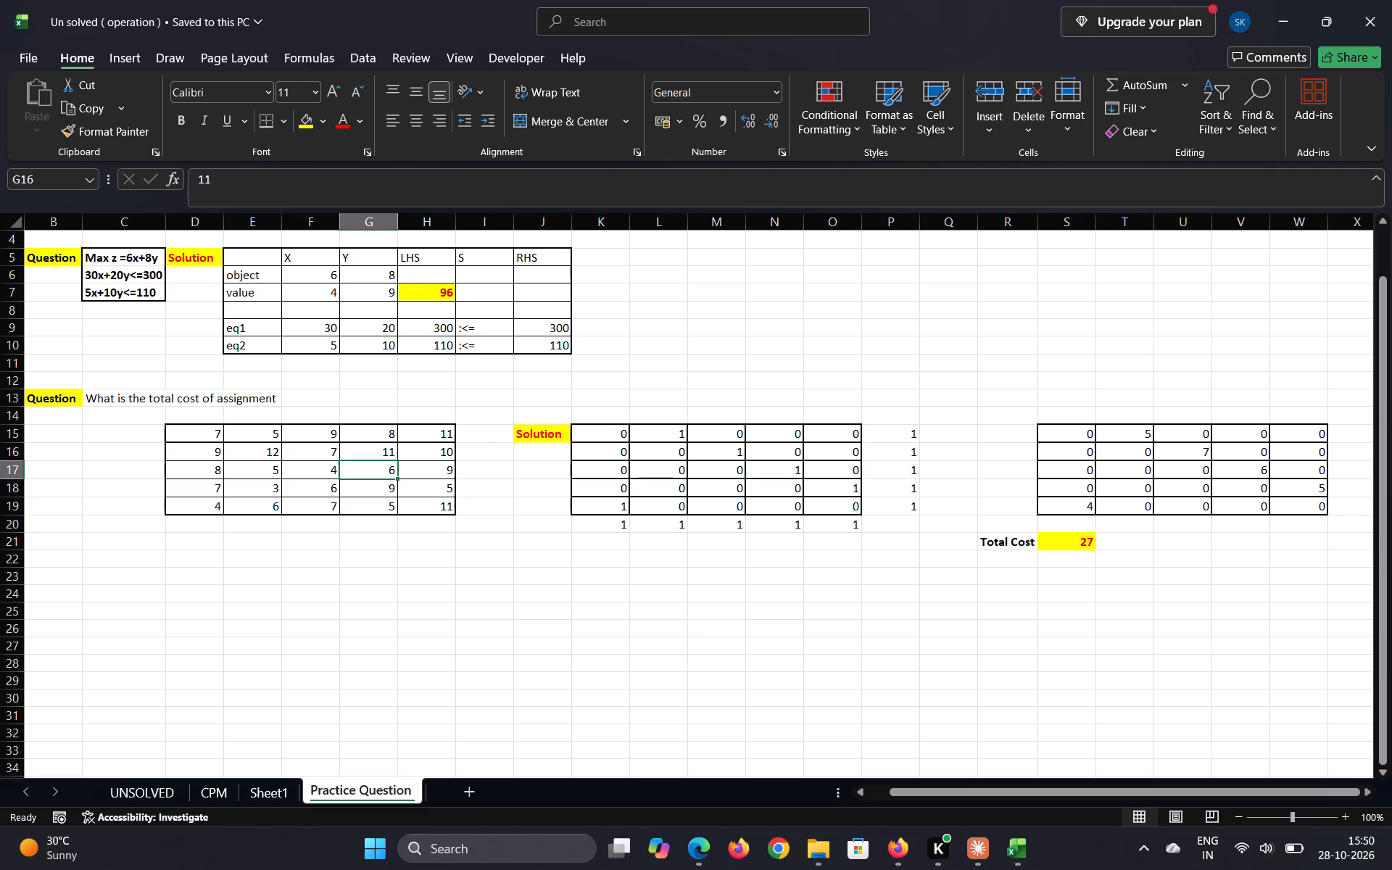
left_click(442, 468)
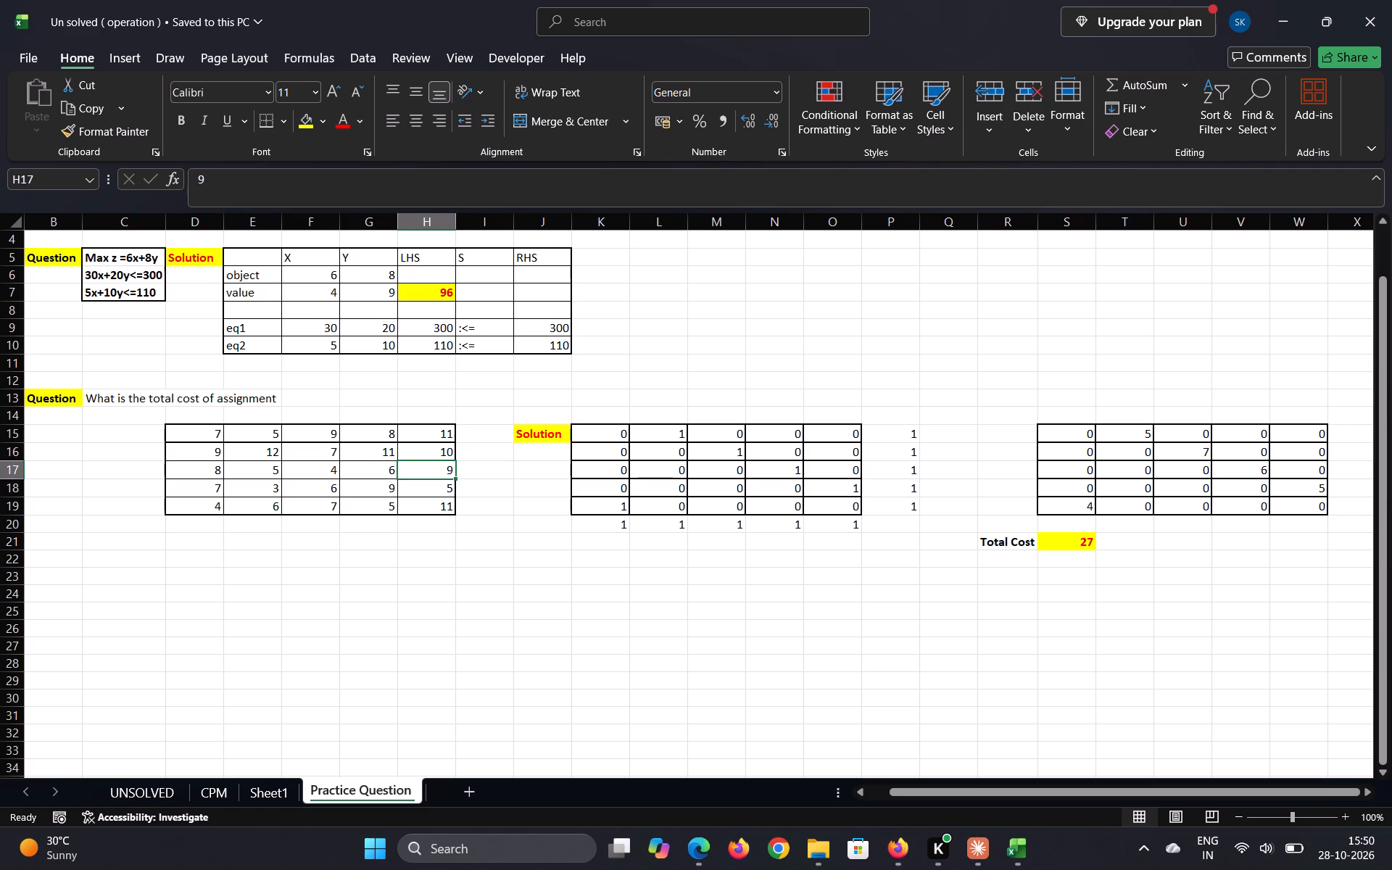
left_click(446, 478)
Examine the first-column entries K16 to K18 of the assignment solution matrix.
left_click(598, 490)
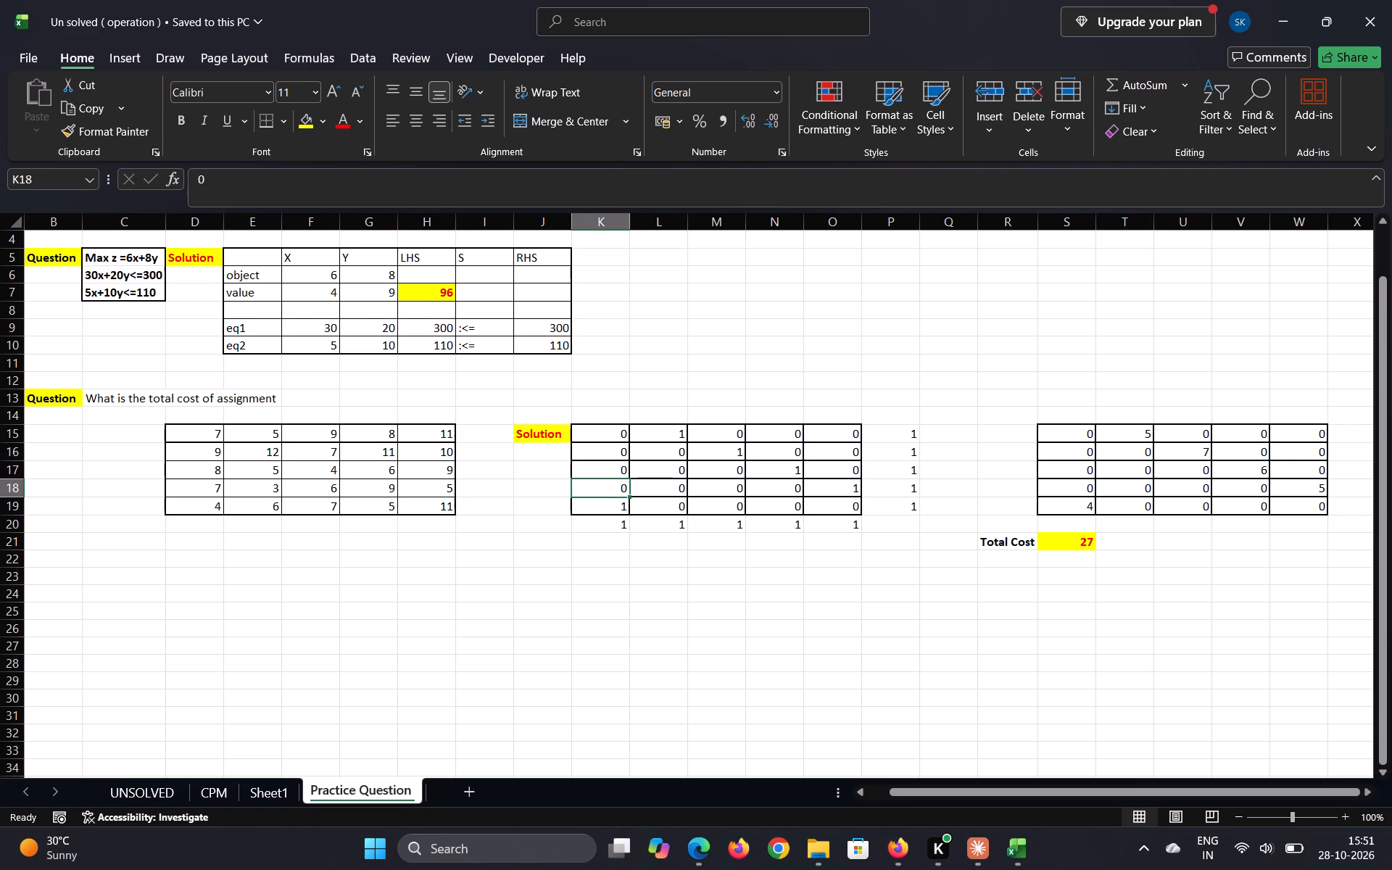
left_click(605, 484)
left_click(607, 469)
left_click(608, 452)
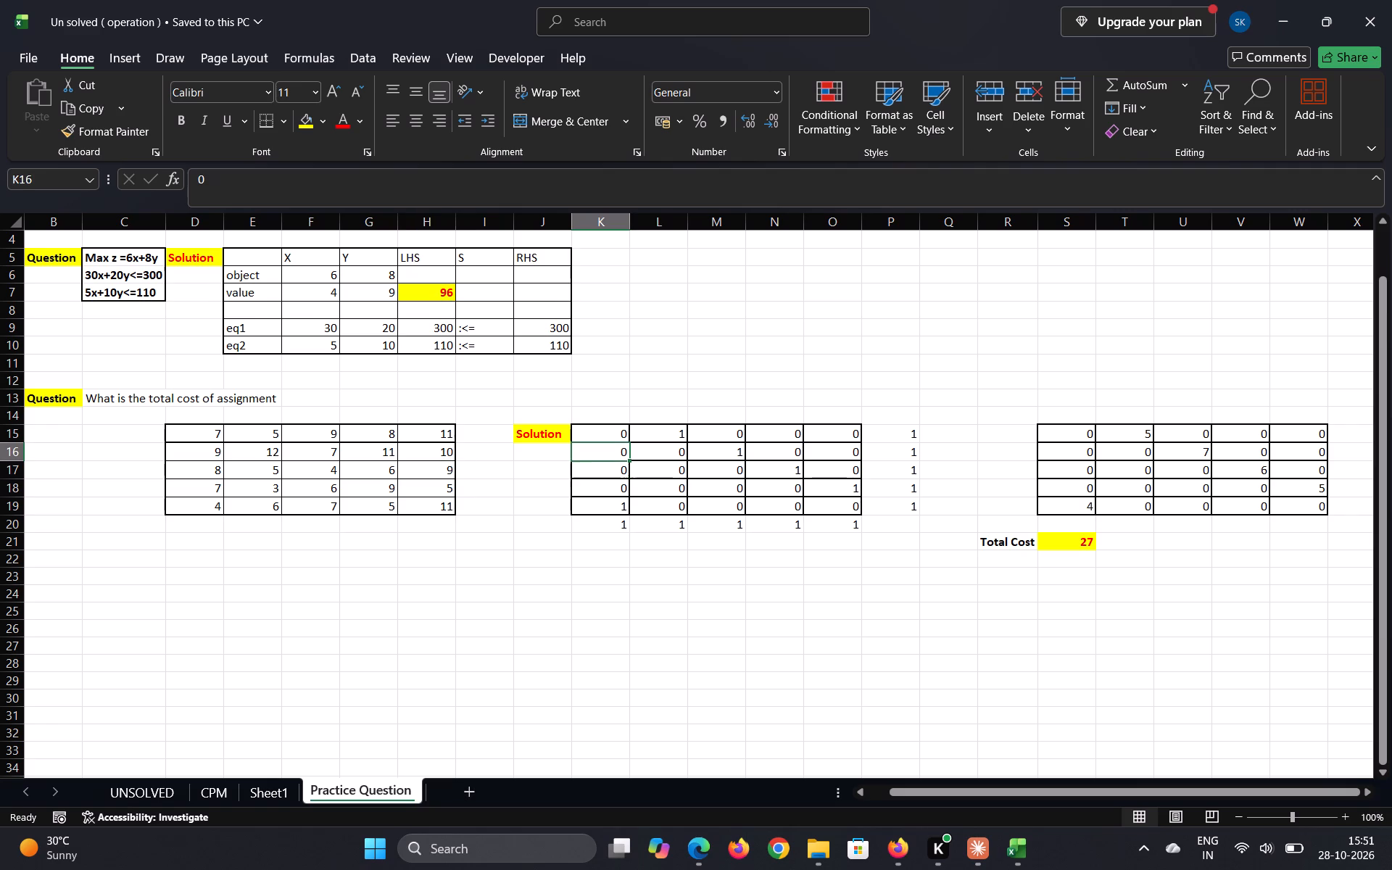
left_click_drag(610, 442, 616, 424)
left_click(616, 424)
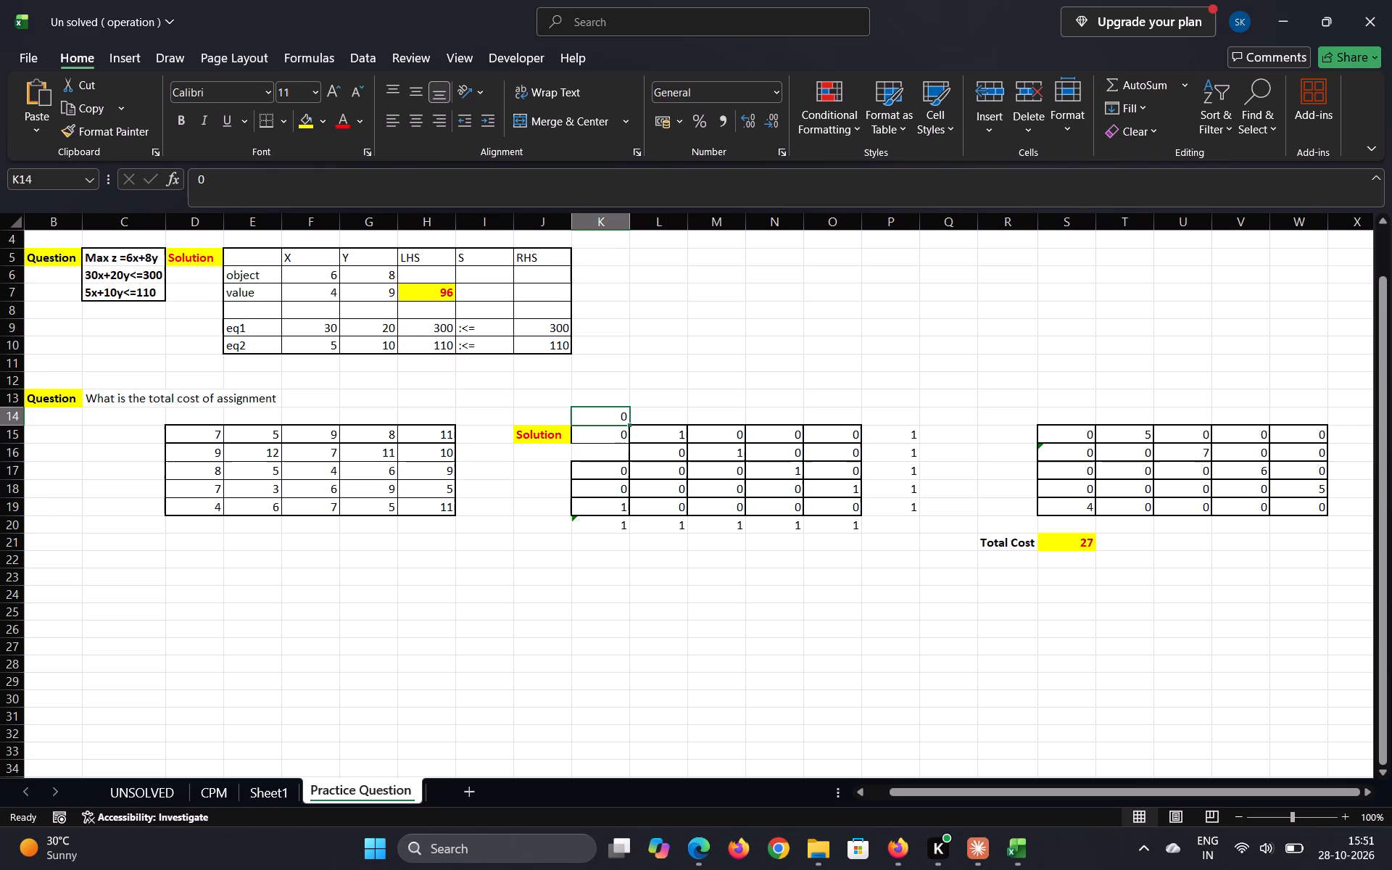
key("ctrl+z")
Examine entries of the assignment solution matrix, including K15:K16, L15 and M18.
left_click_drag(609, 455, 619, 401)
left_click_drag(592, 449, 586, 448)
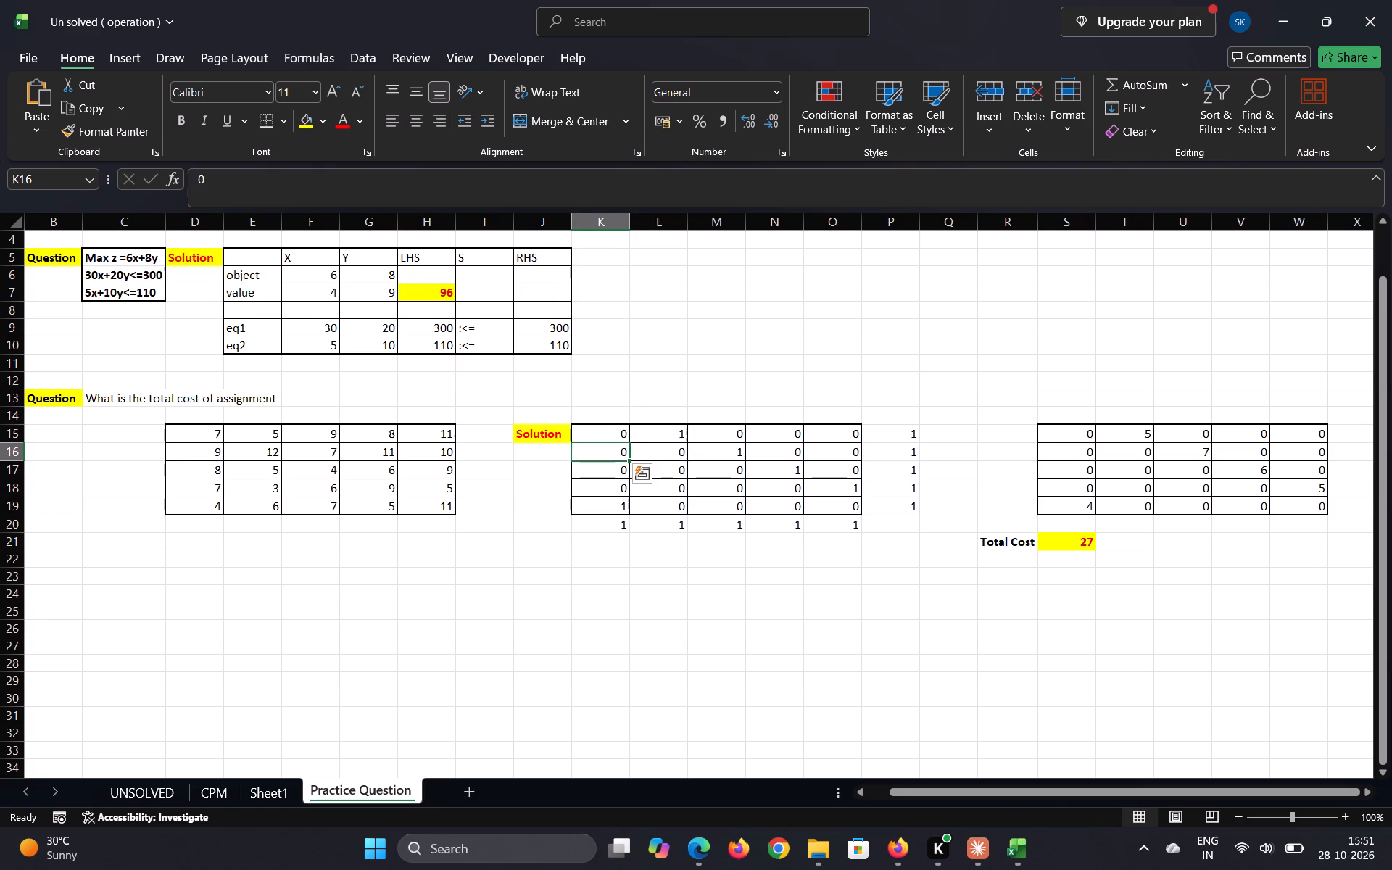
left_click_drag(586, 448, 595, 442)
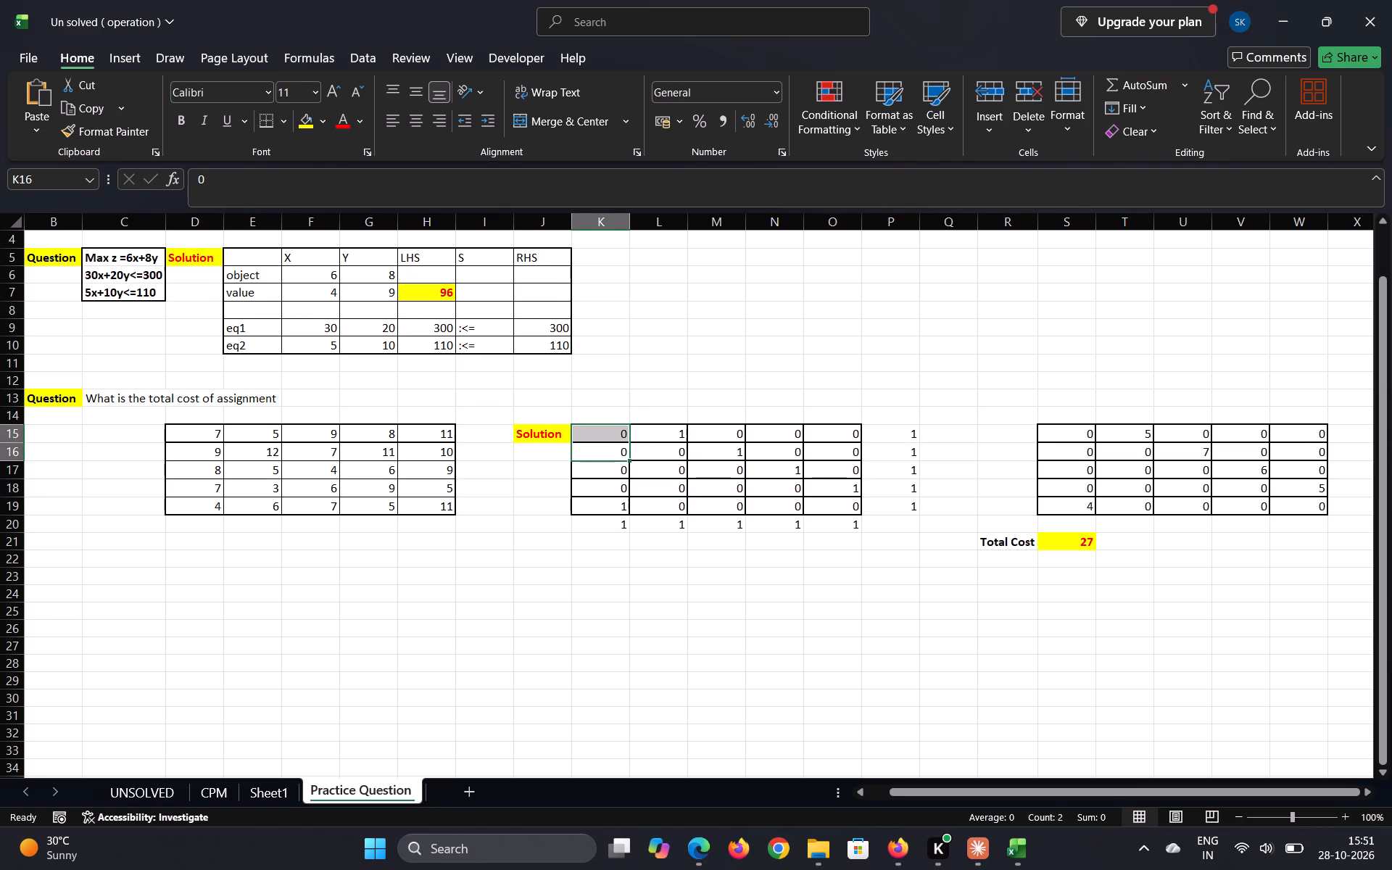
left_click(662, 440)
left_click(702, 481)
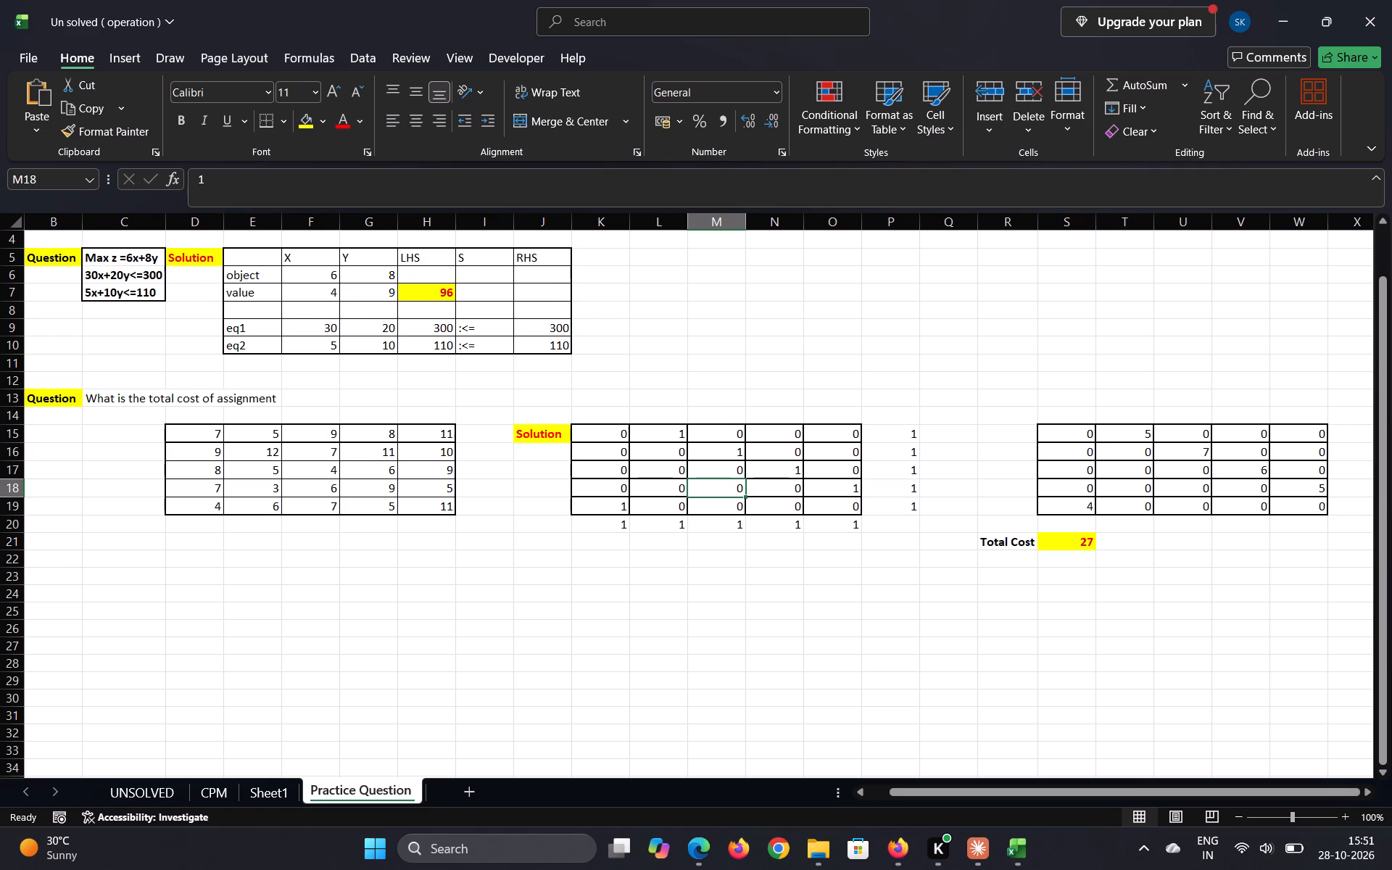
Examine the linear programming solution's objective formula in H7 and the constraint coefficients in the eq1 and eq2 rows.
scroll(778, 444, "up", 1)
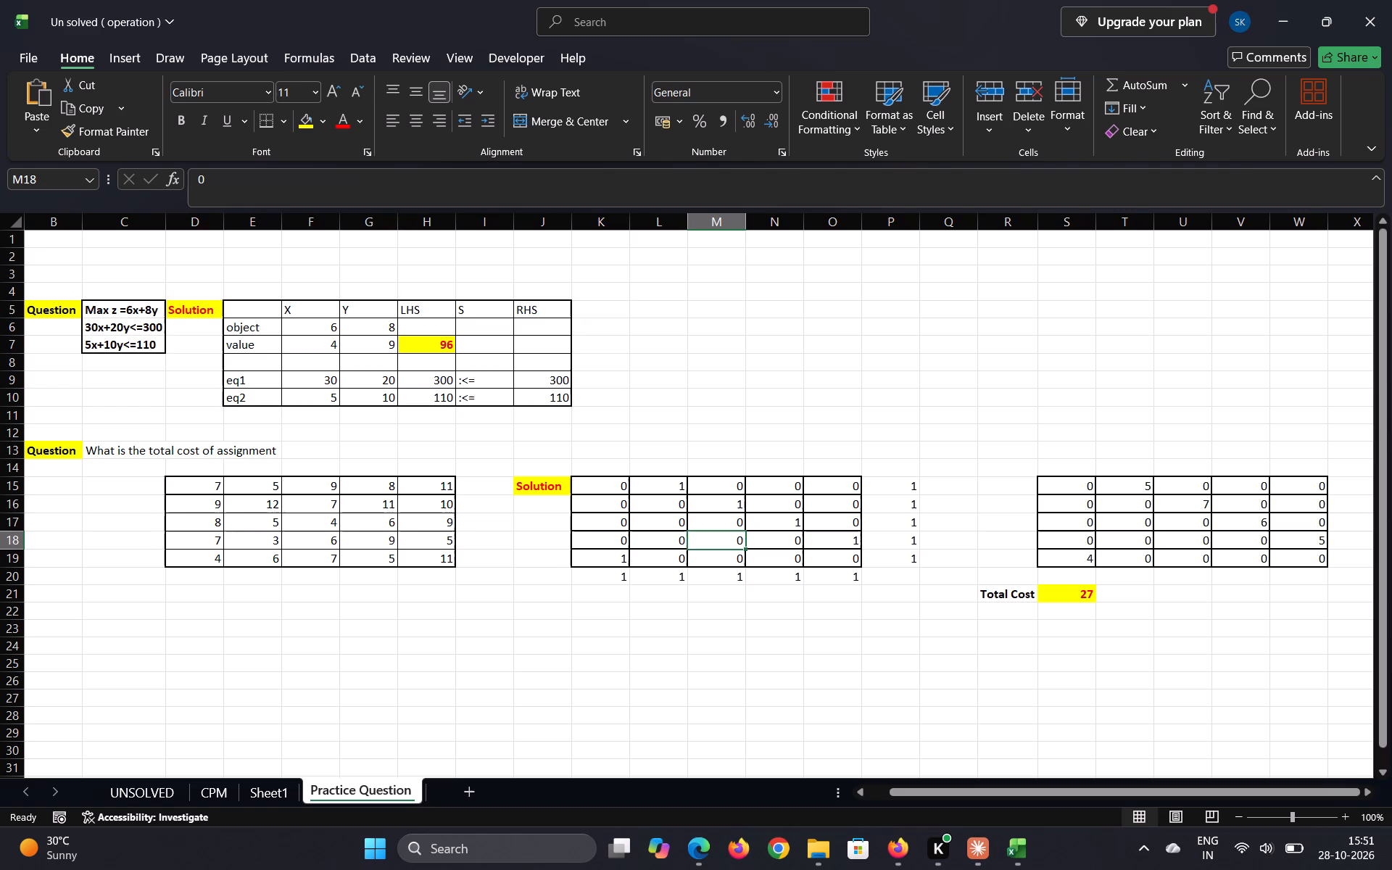
left_click(419, 344)
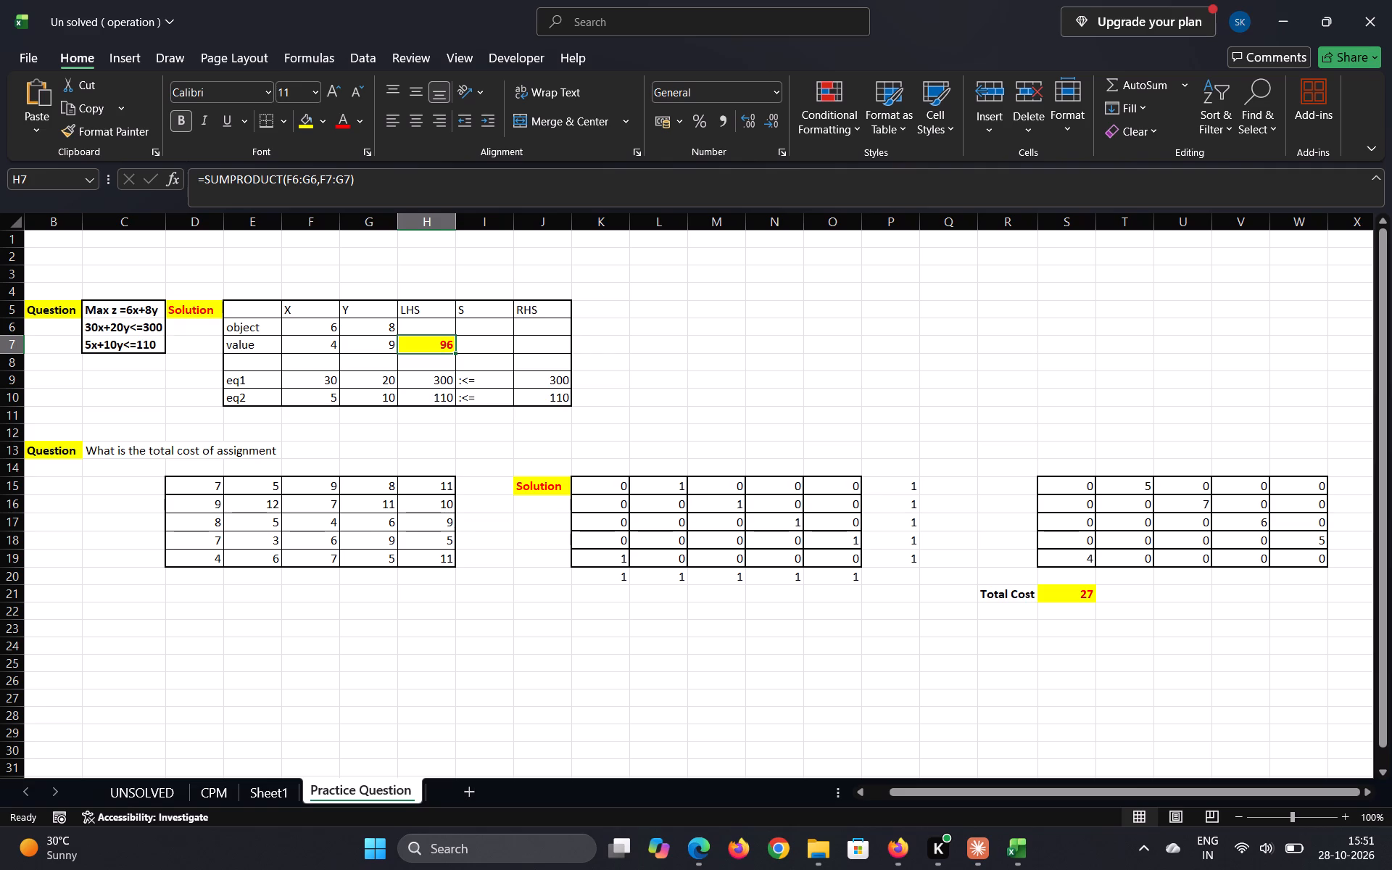
left_click(320, 374)
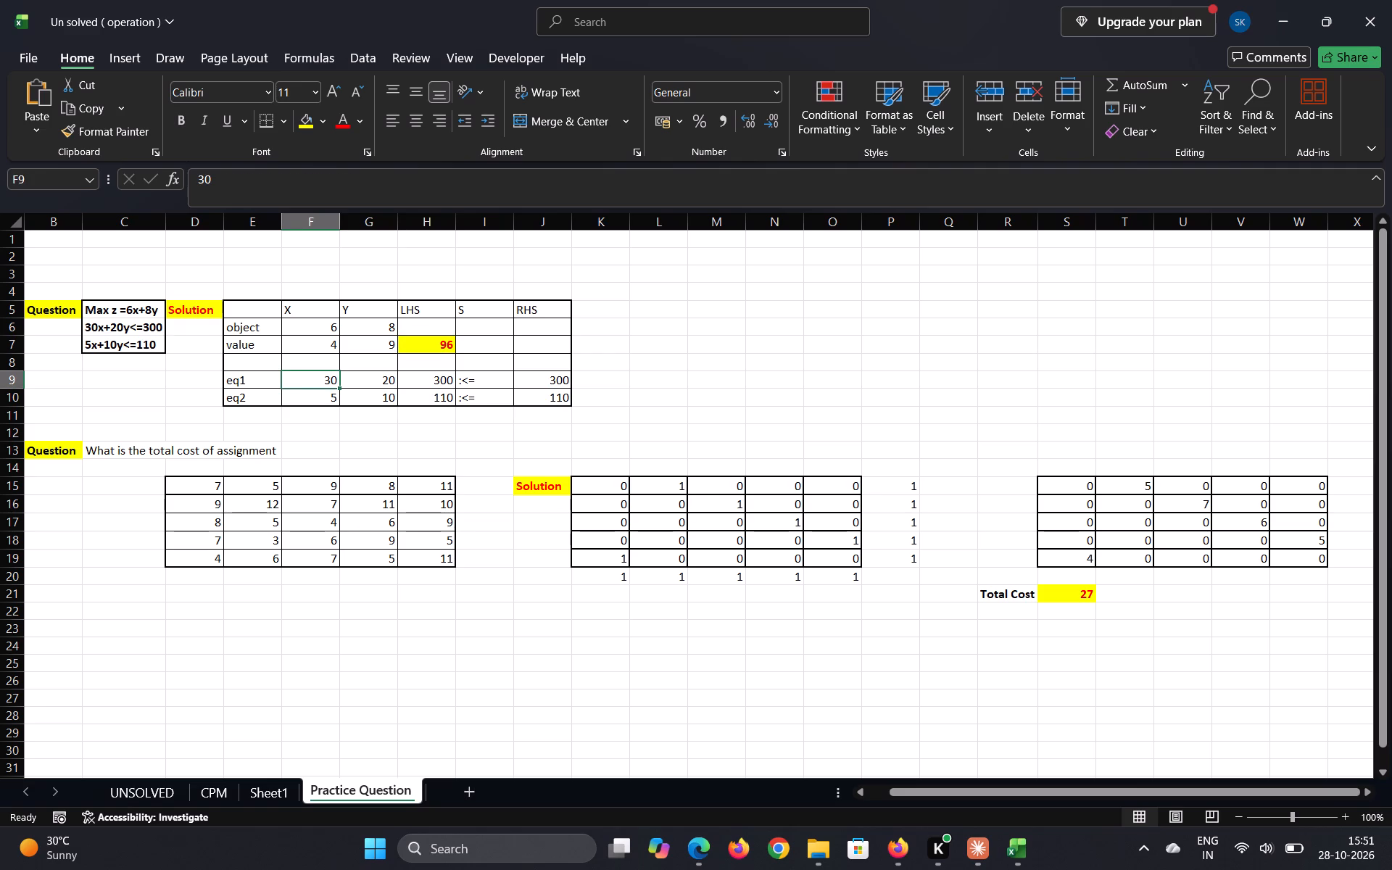
left_click(383, 374)
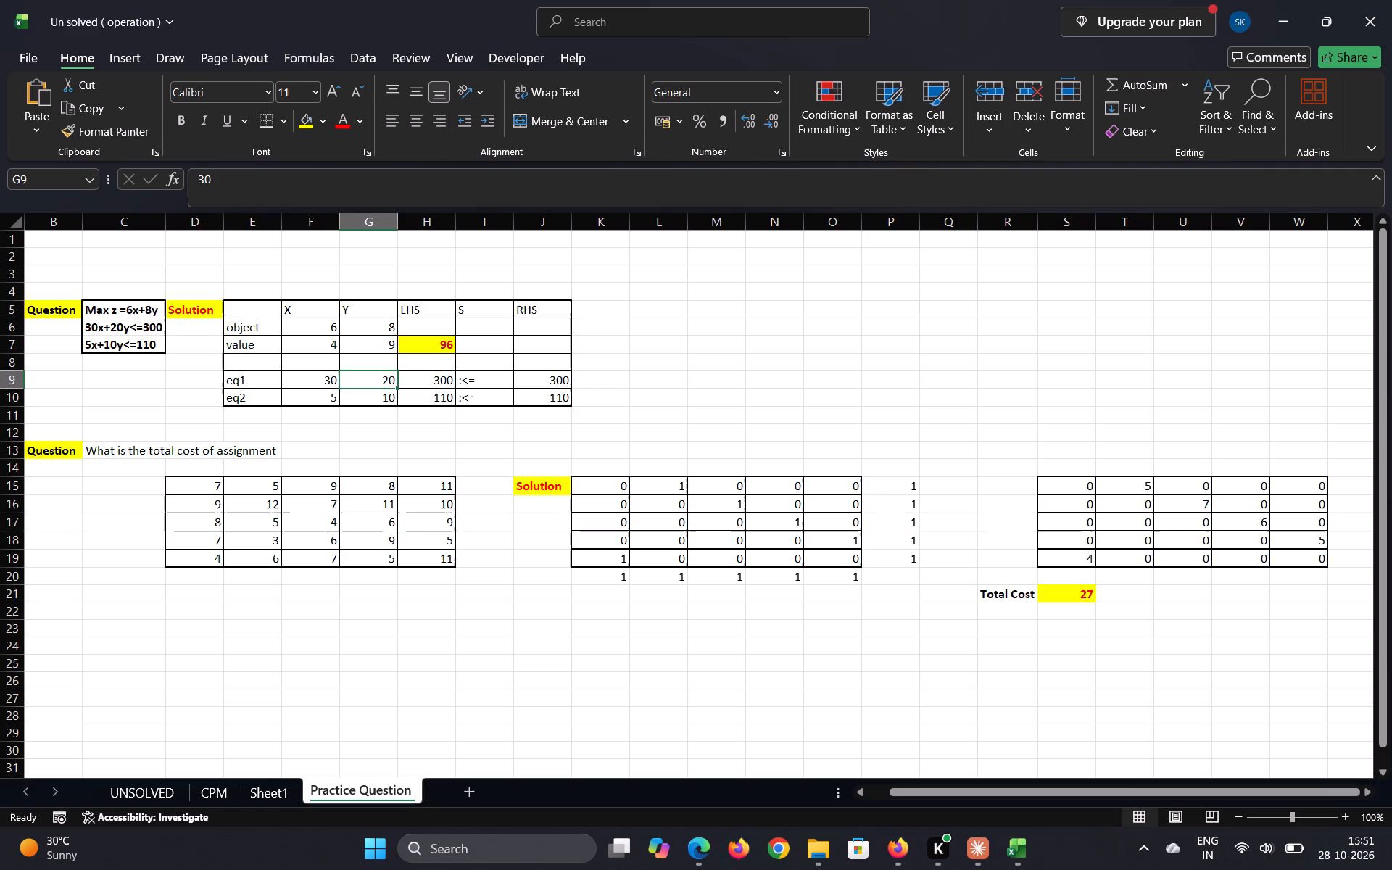
left_click(331, 395)
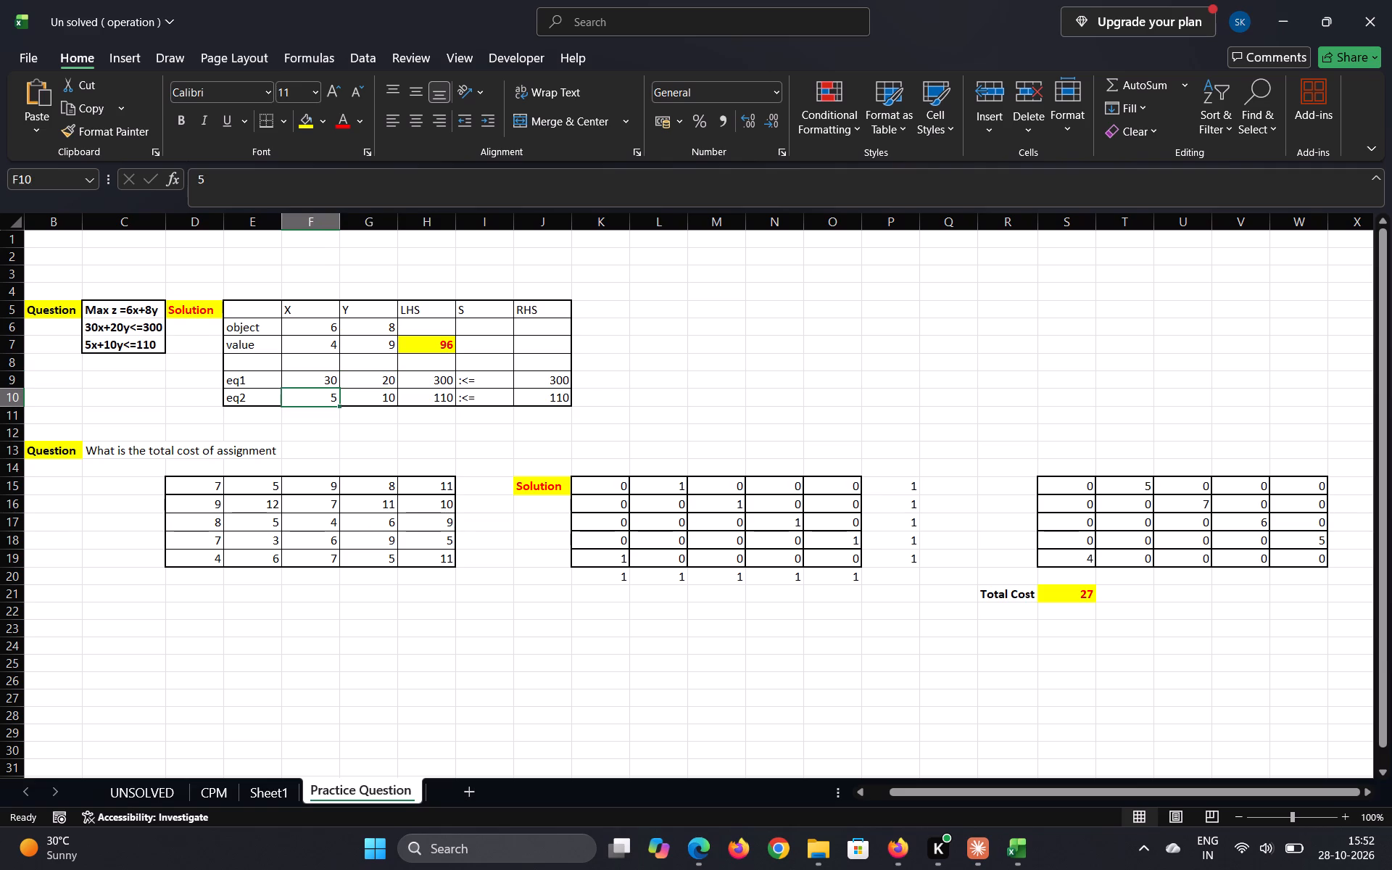
left_click(386, 407)
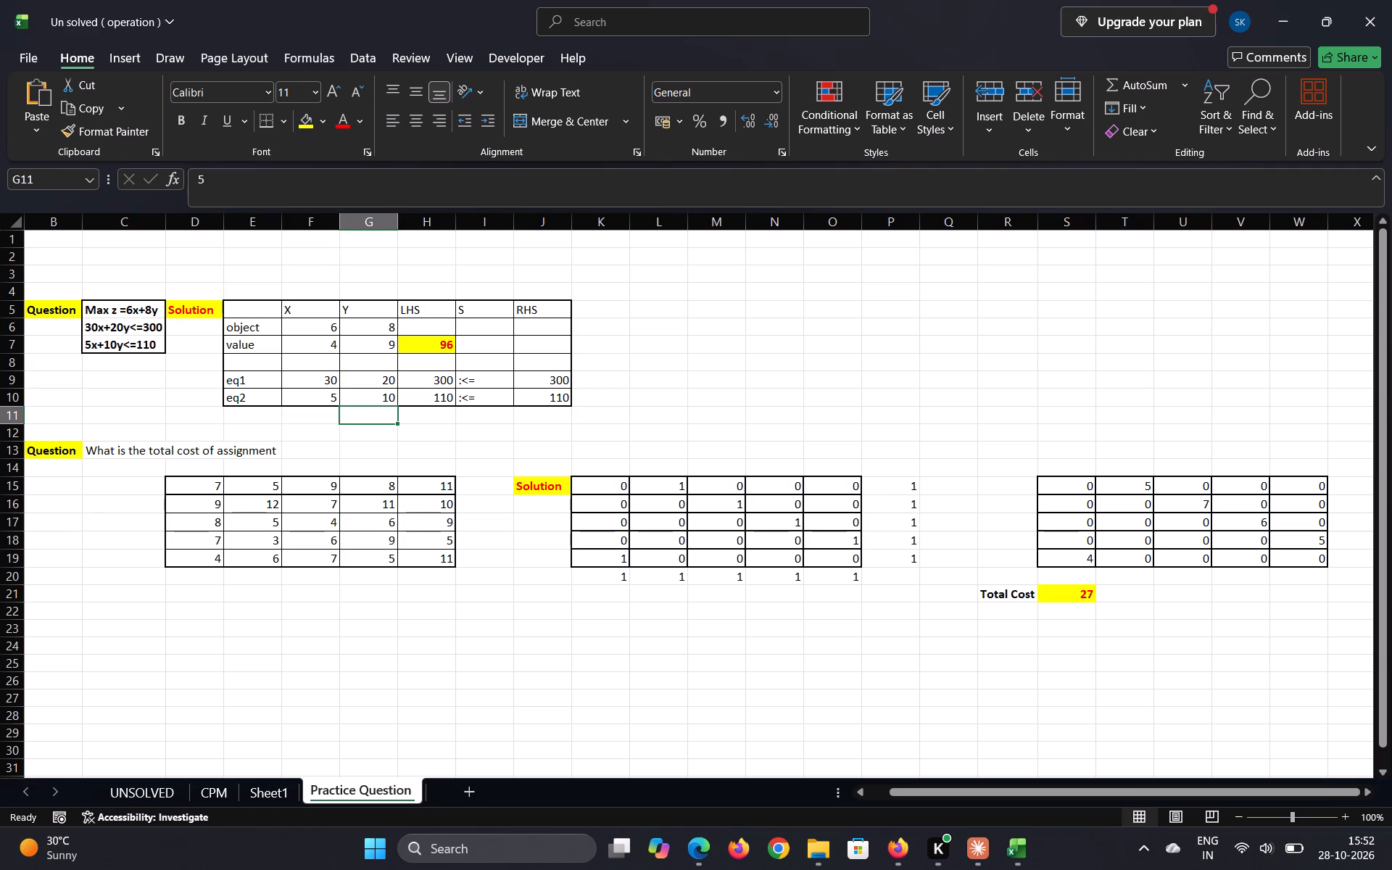
Examine the linear programming solution's eq2 coefficient in G10 and the RHS limits of eq1 and eq2 in J9:J10.
left_click(386, 395)
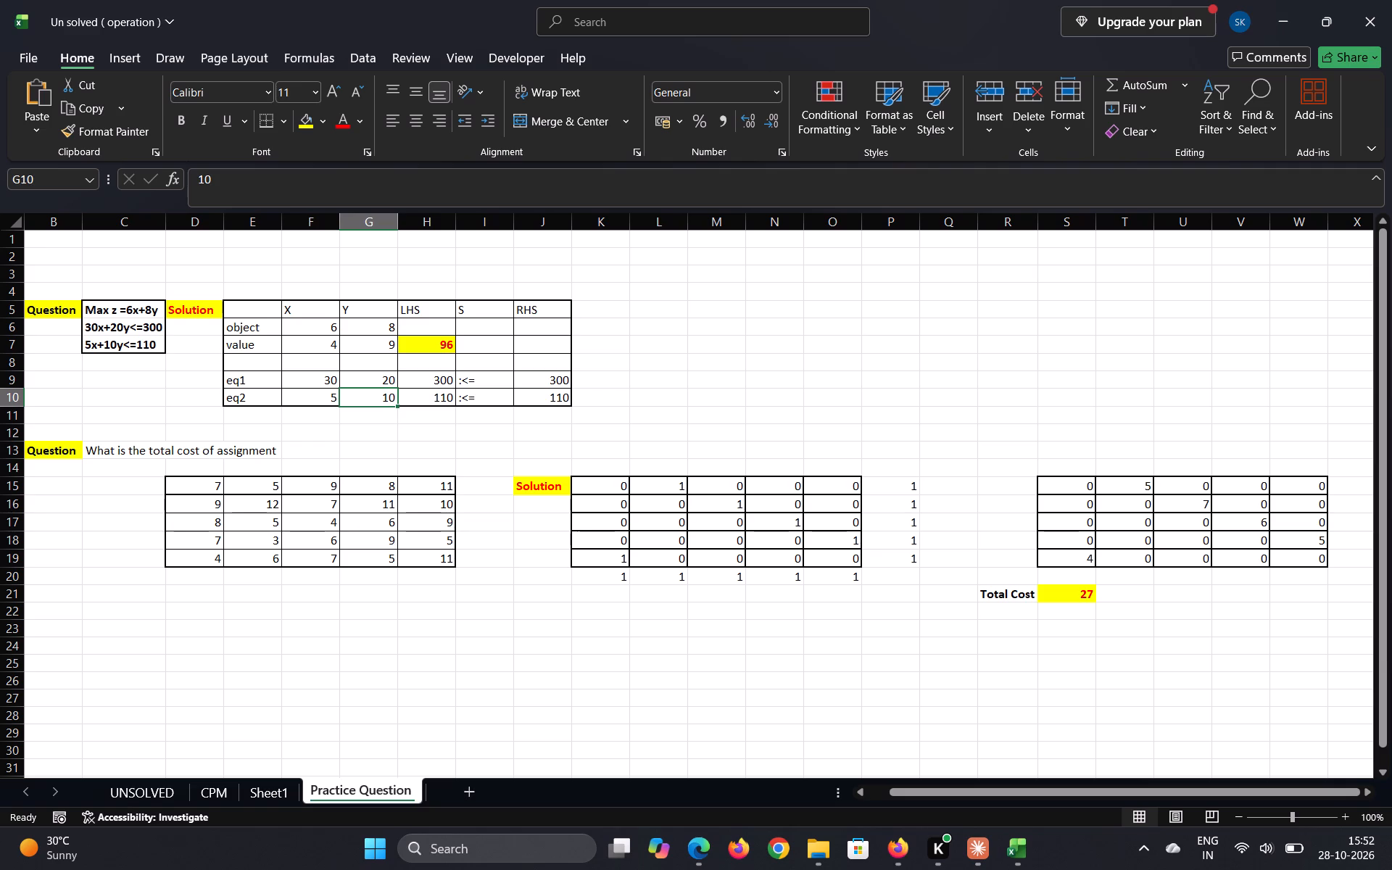
left_click(540, 381)
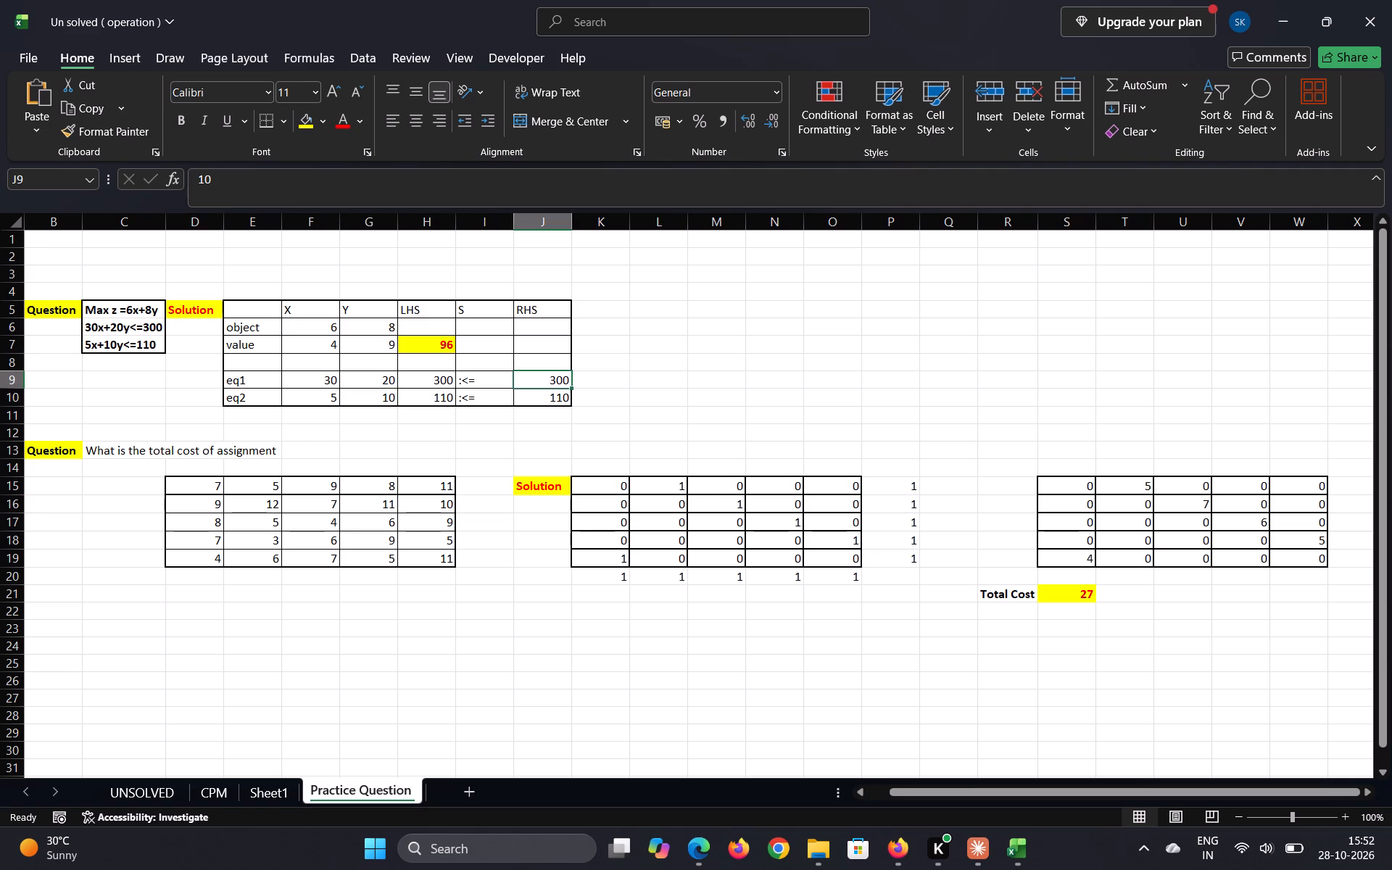
left_click(554, 395)
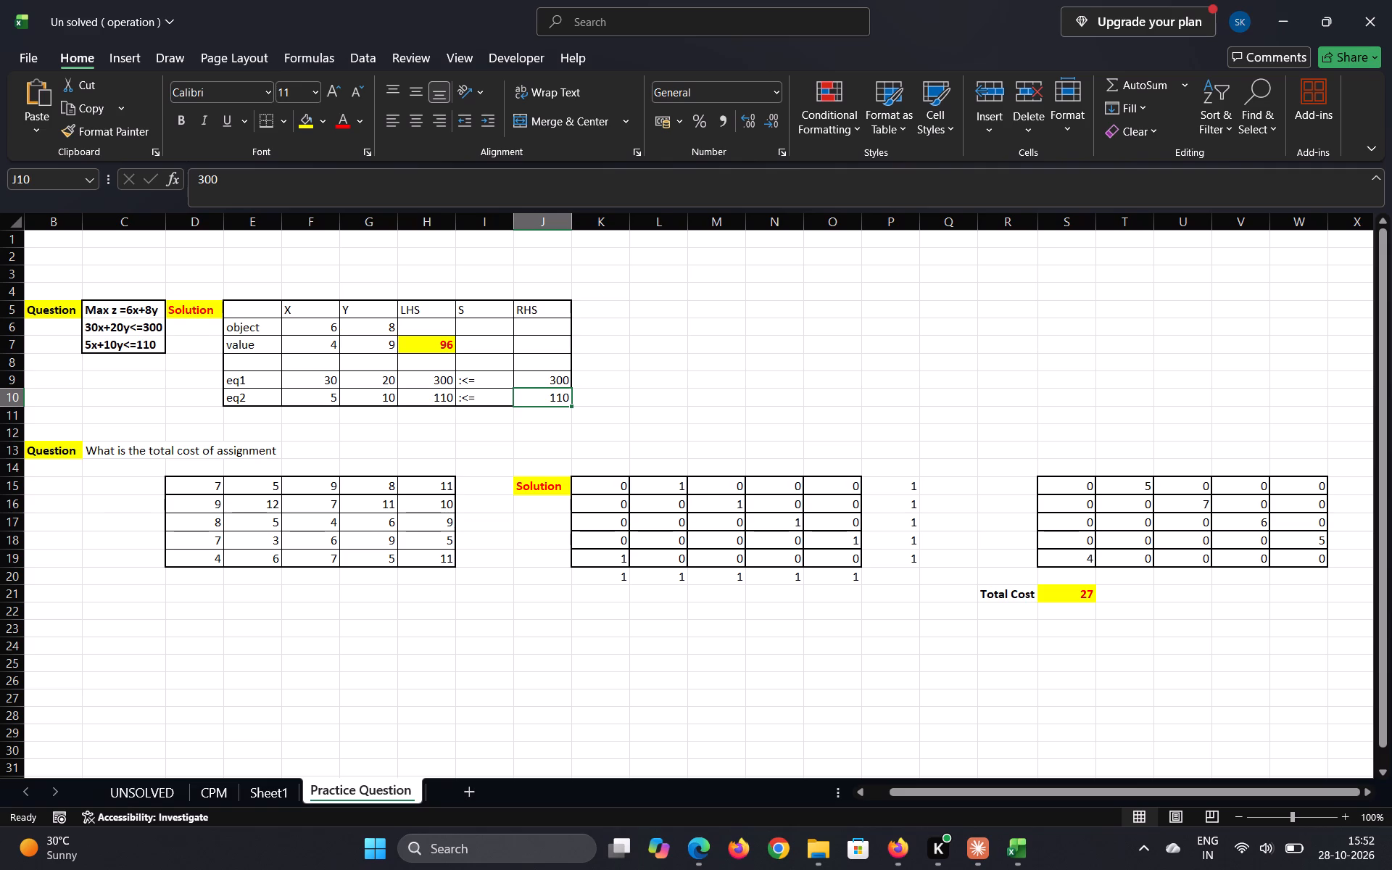
Examine the middle assignment matrix on the UNSOLVED sheet, including cells P5 and N4.
left_click(171, 779)
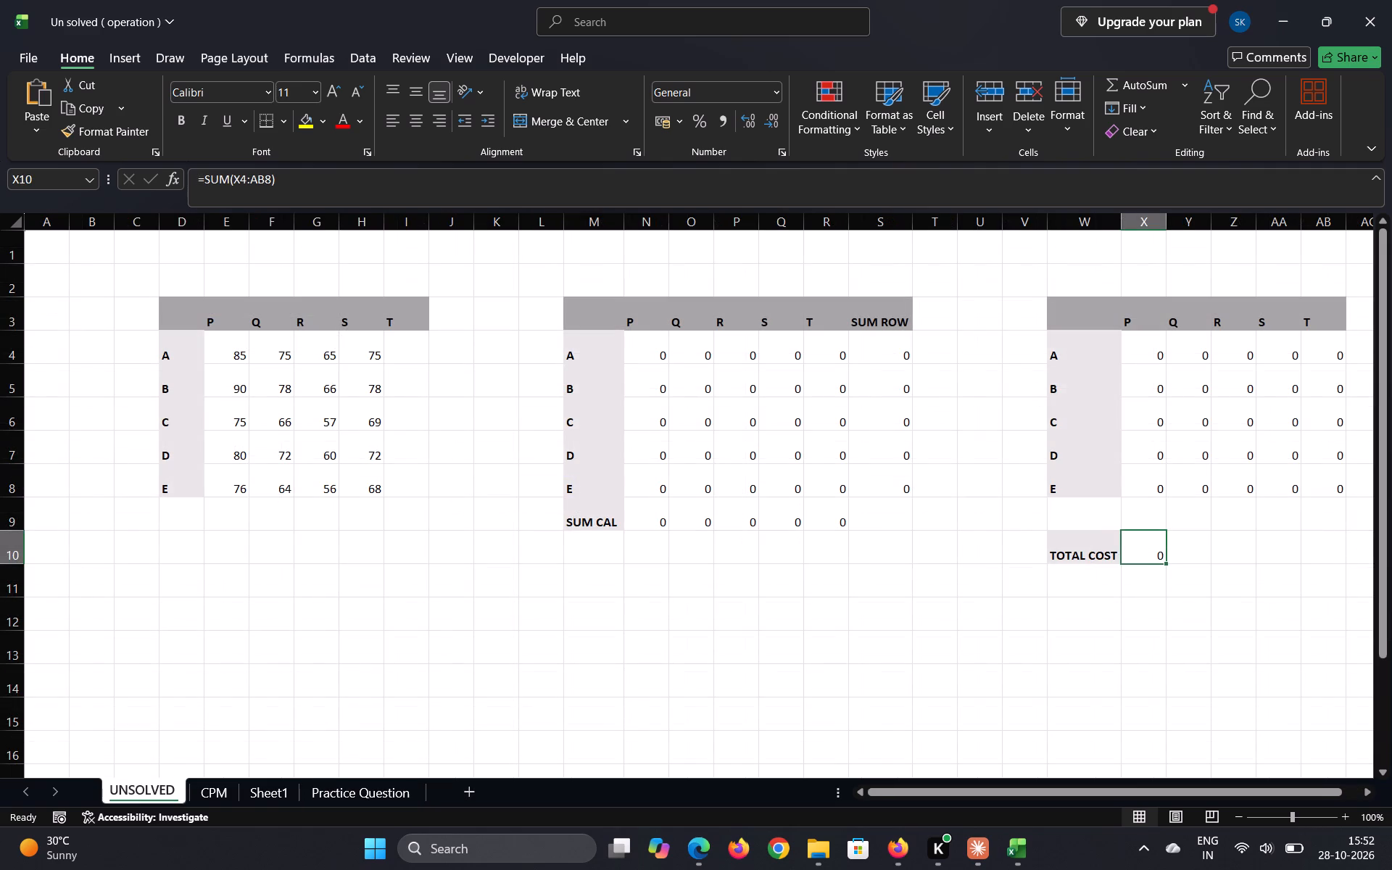
left_click(716, 367)
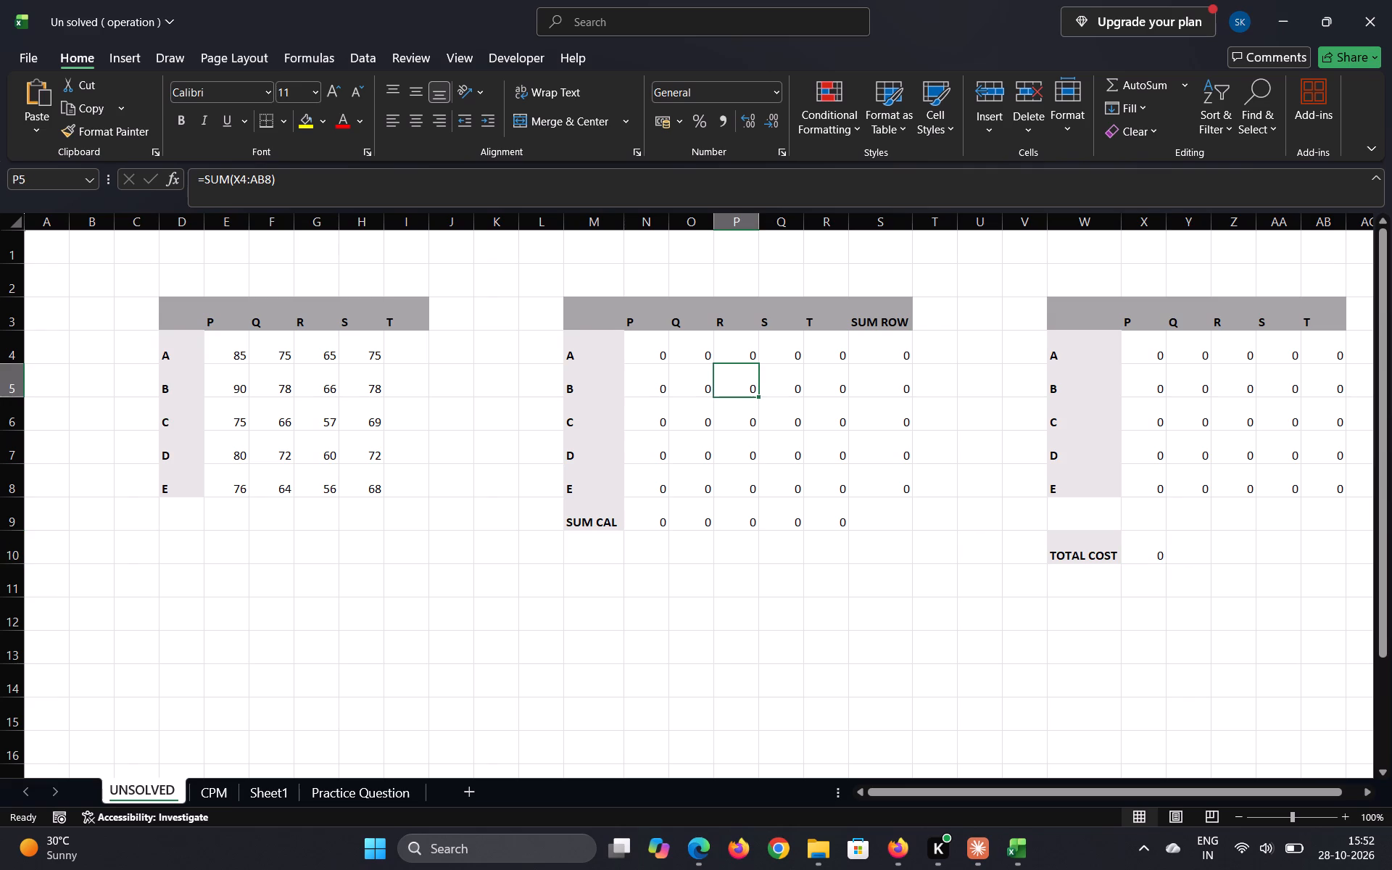
left_click(681, 357)
left_click(656, 357)
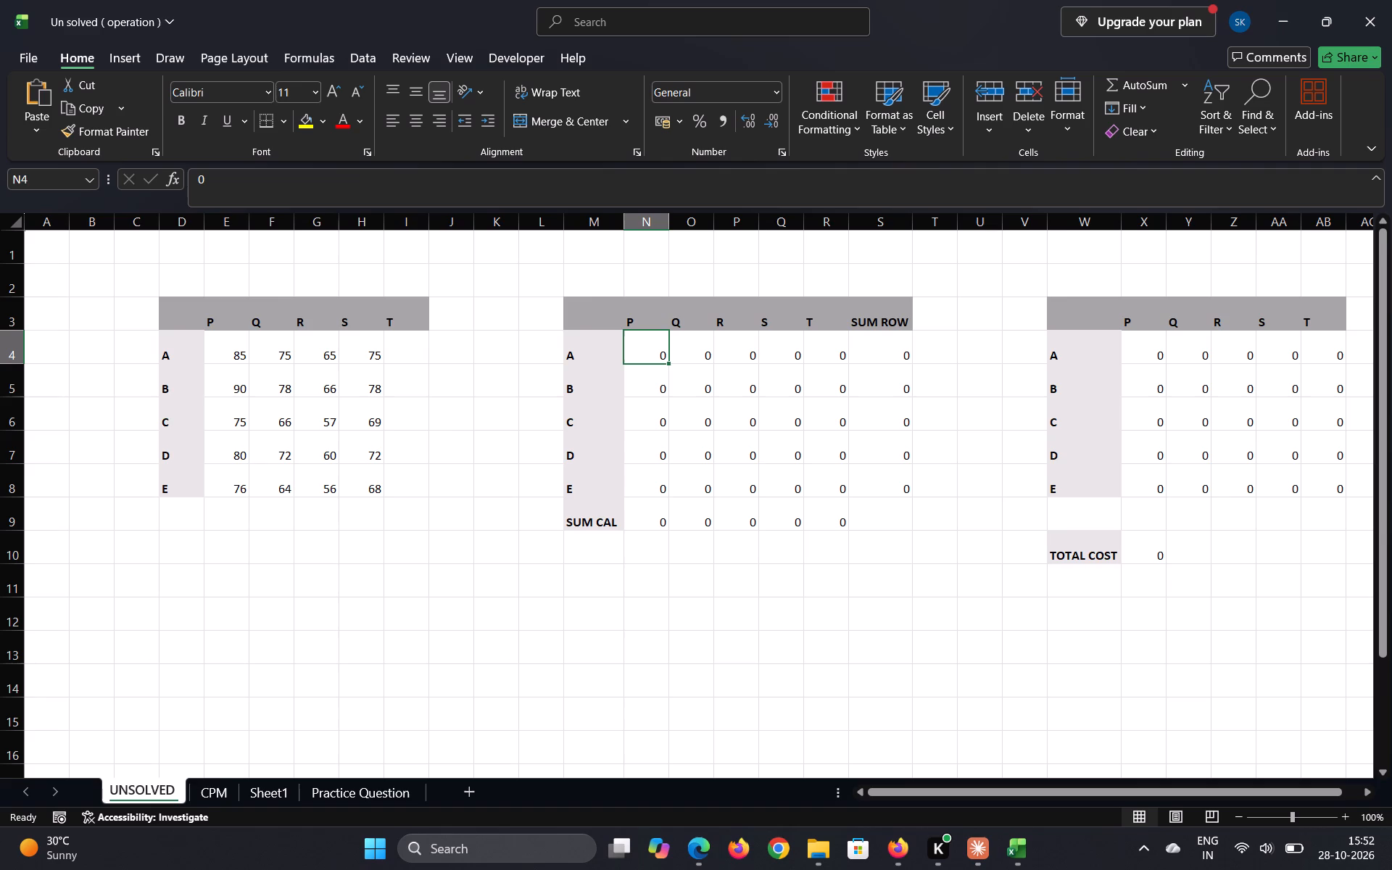
Examine the activity table on the CPM sheet, checking the Duration, Earlier start and Earliest Finish entries for activities A and B.
left_click(209, 800)
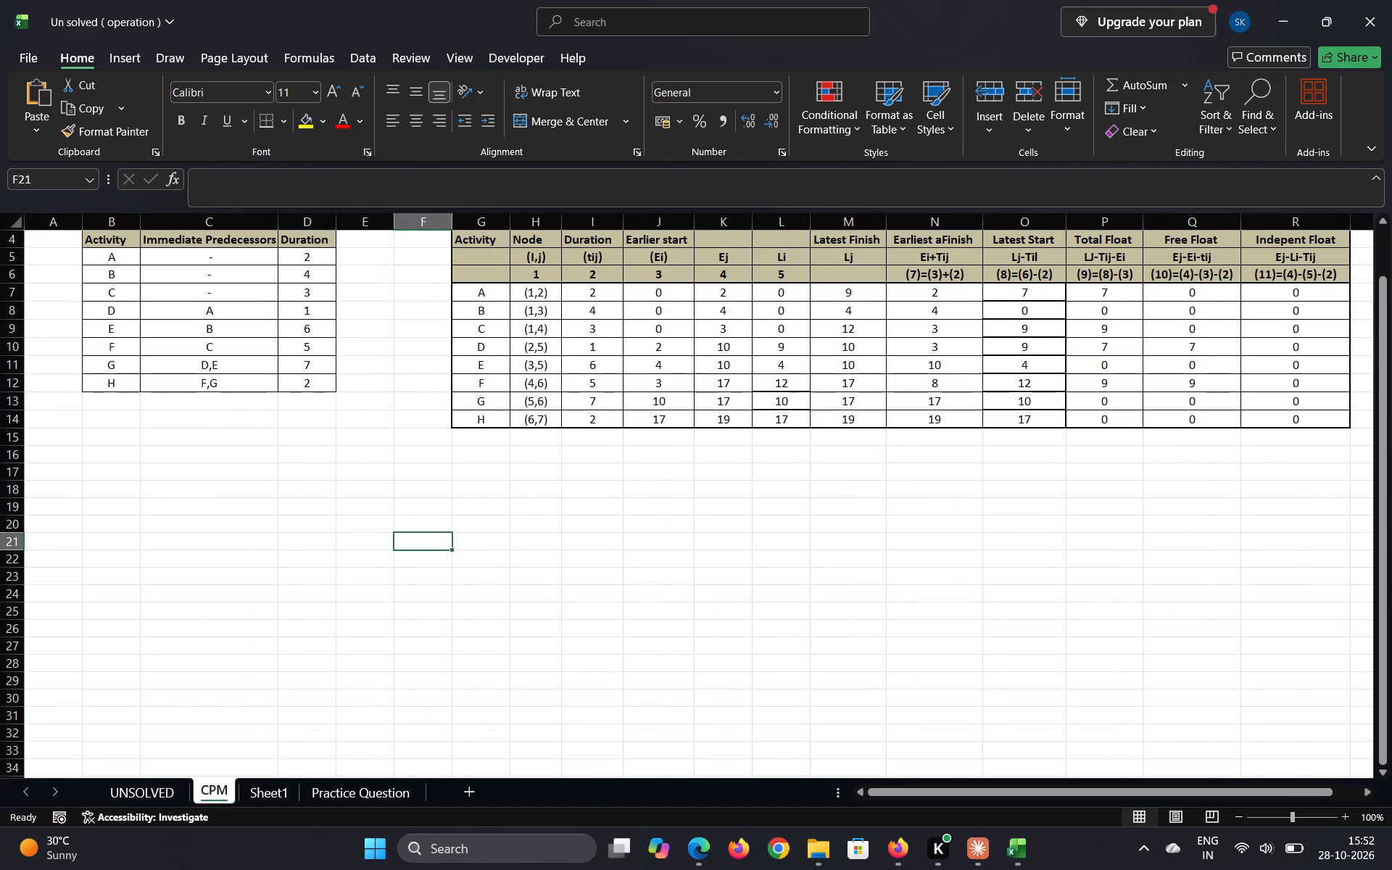
scroll(494, 592, "up", 1)
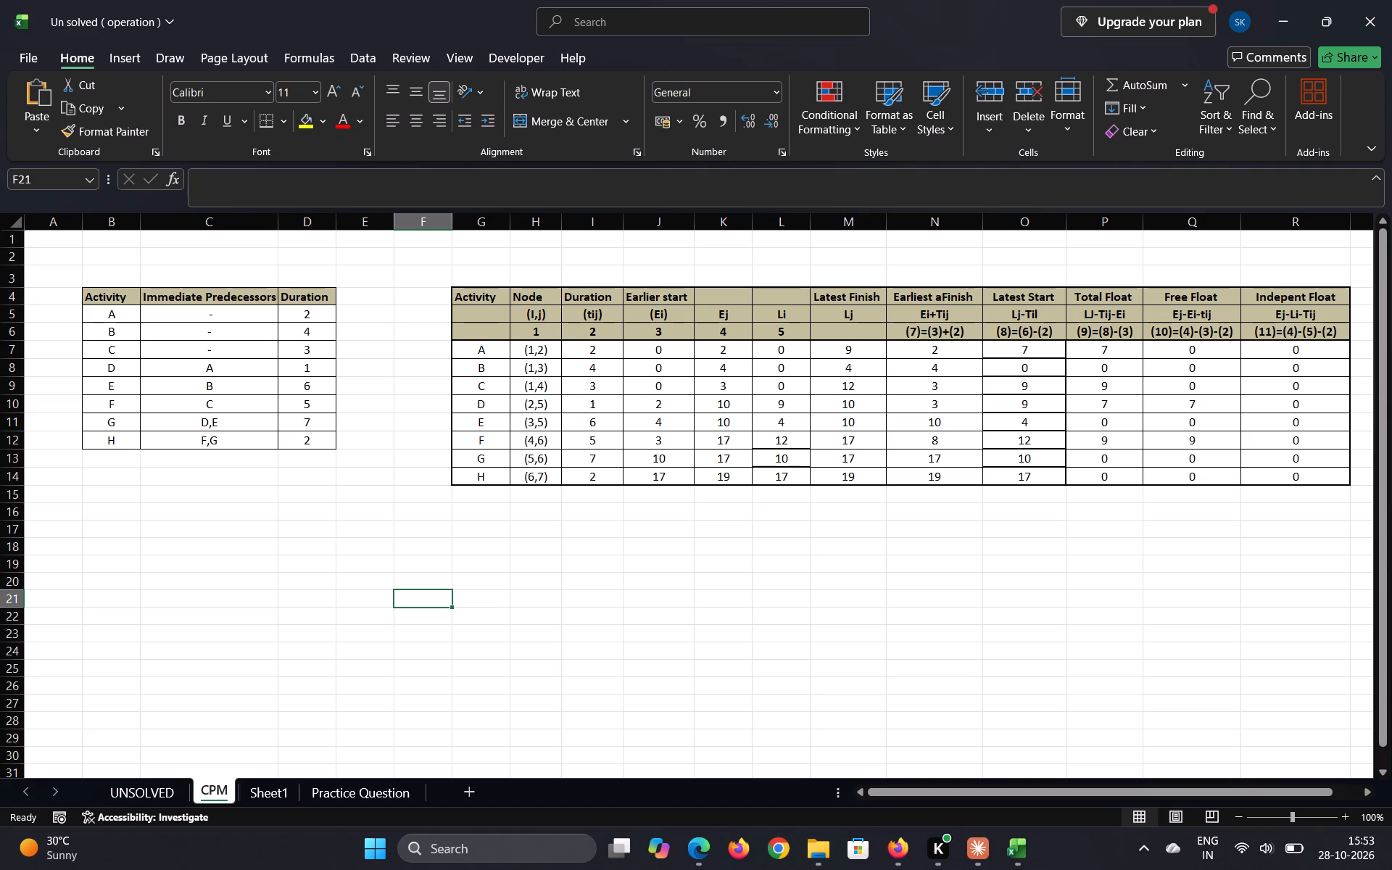
left_click(579, 349)
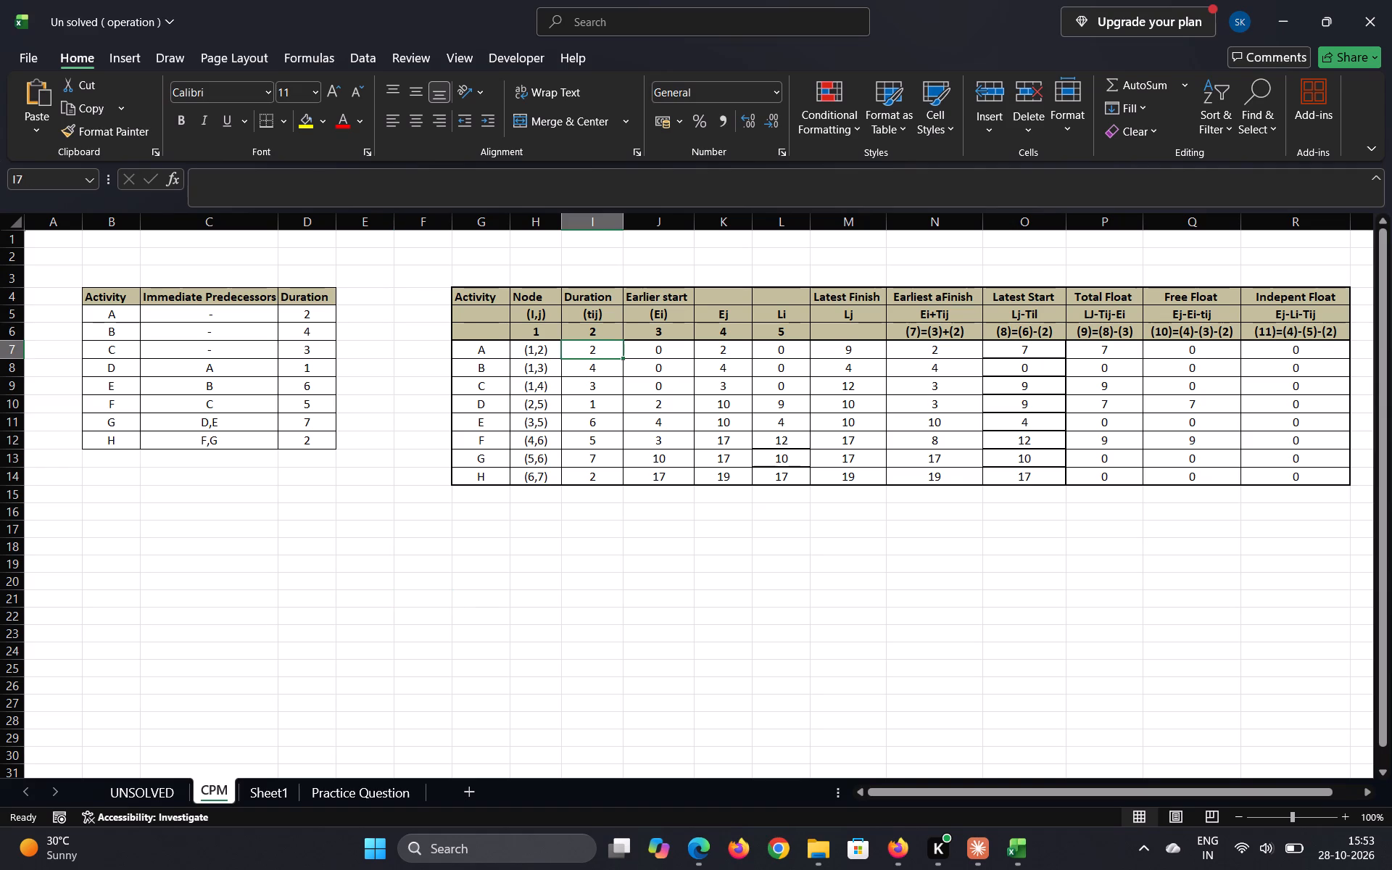
left_click(673, 363)
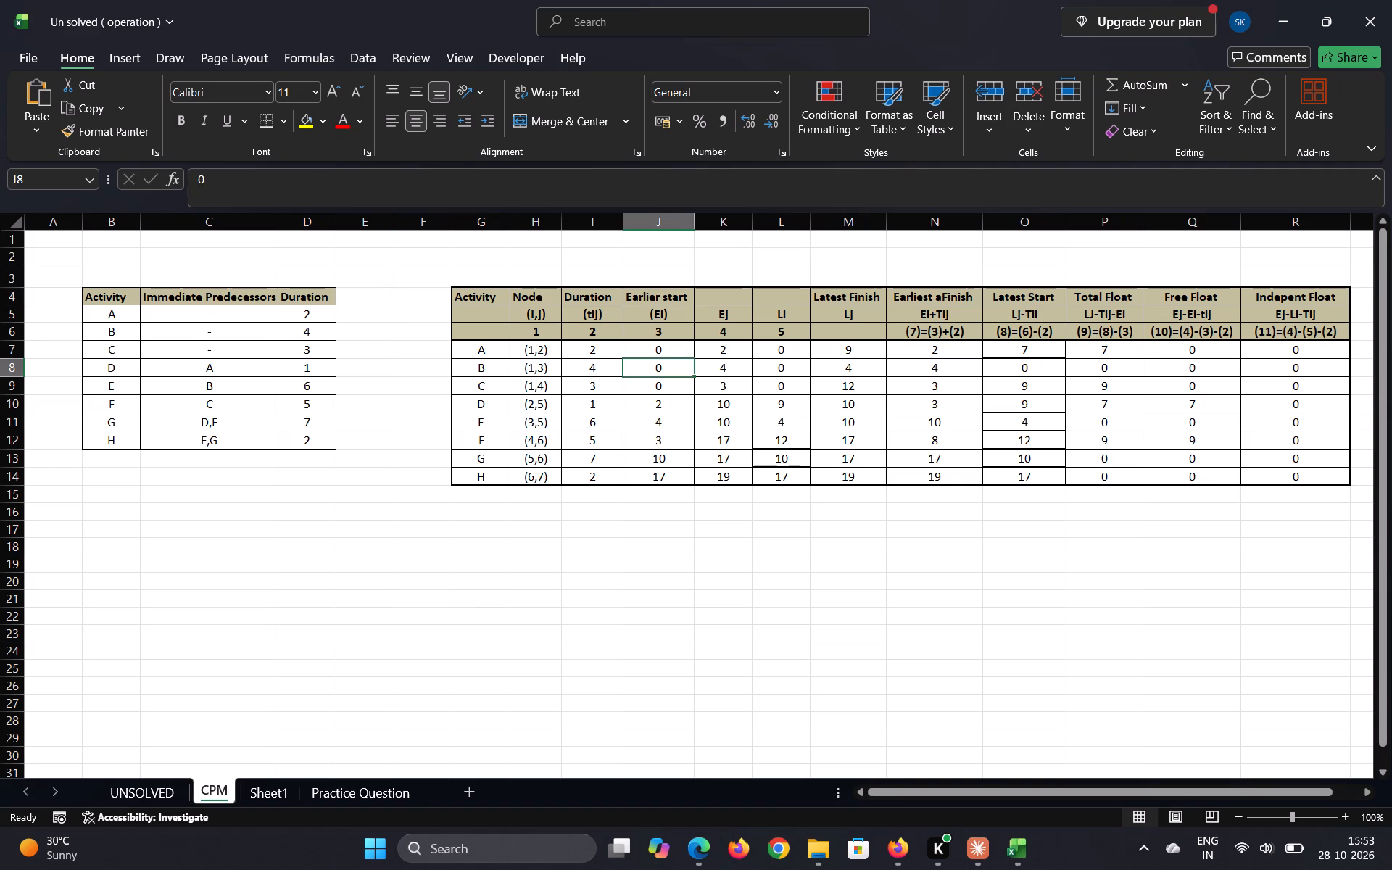
left_click(908, 362)
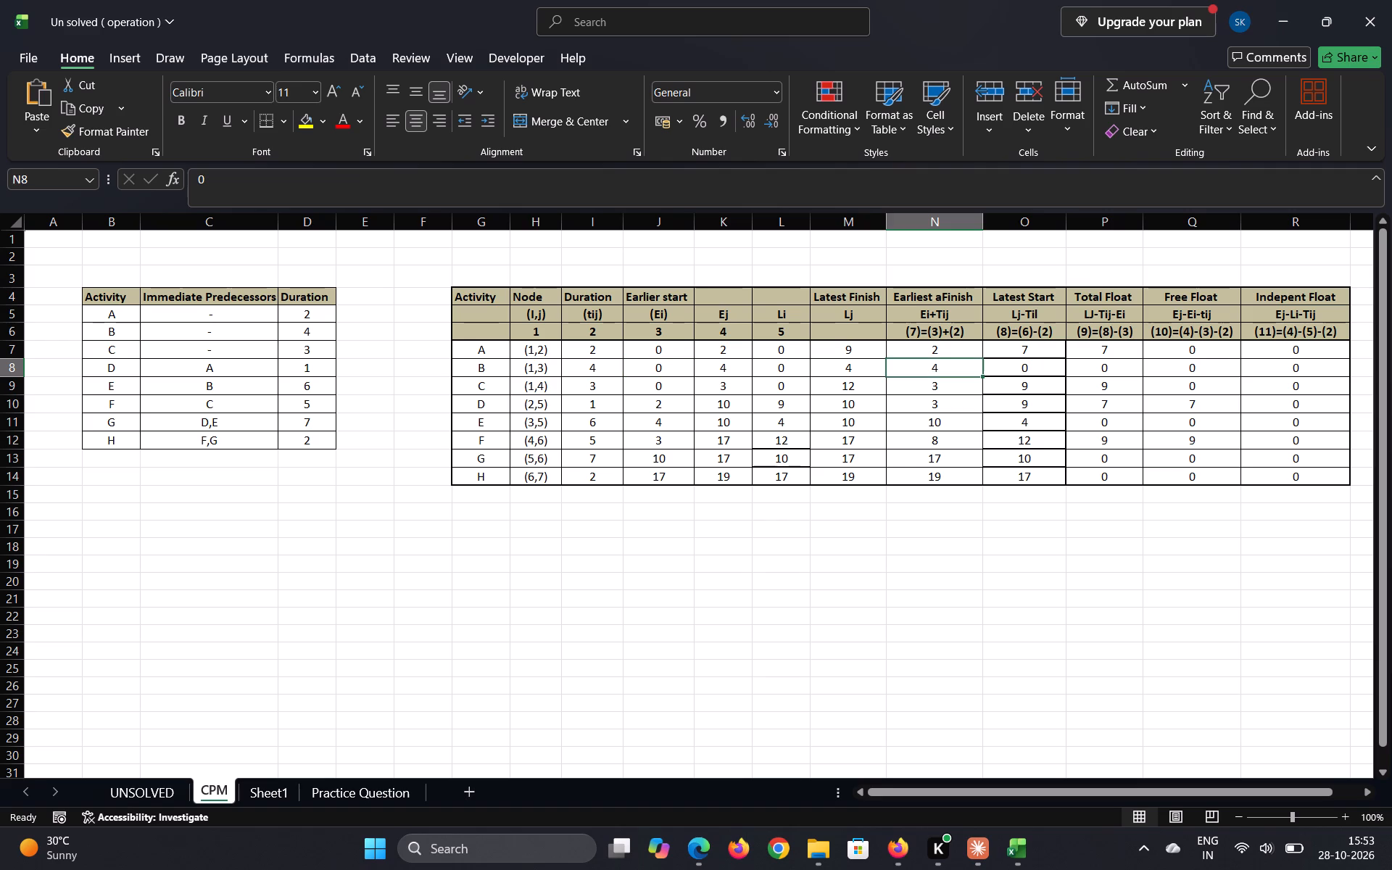
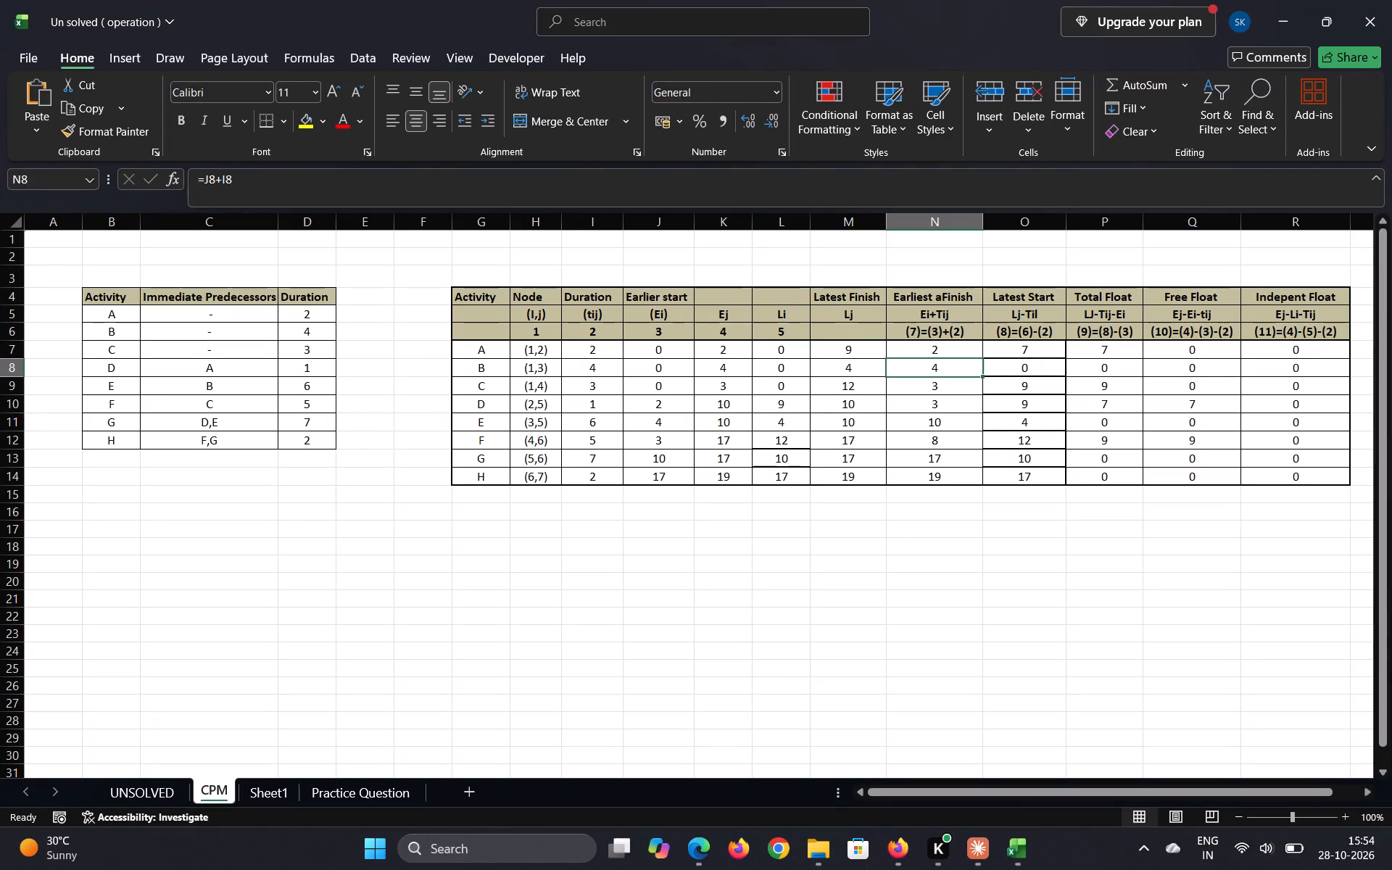
Examine the Duration entry for activity A in cell I7 of the CPM activity table.
left_click(587, 351)
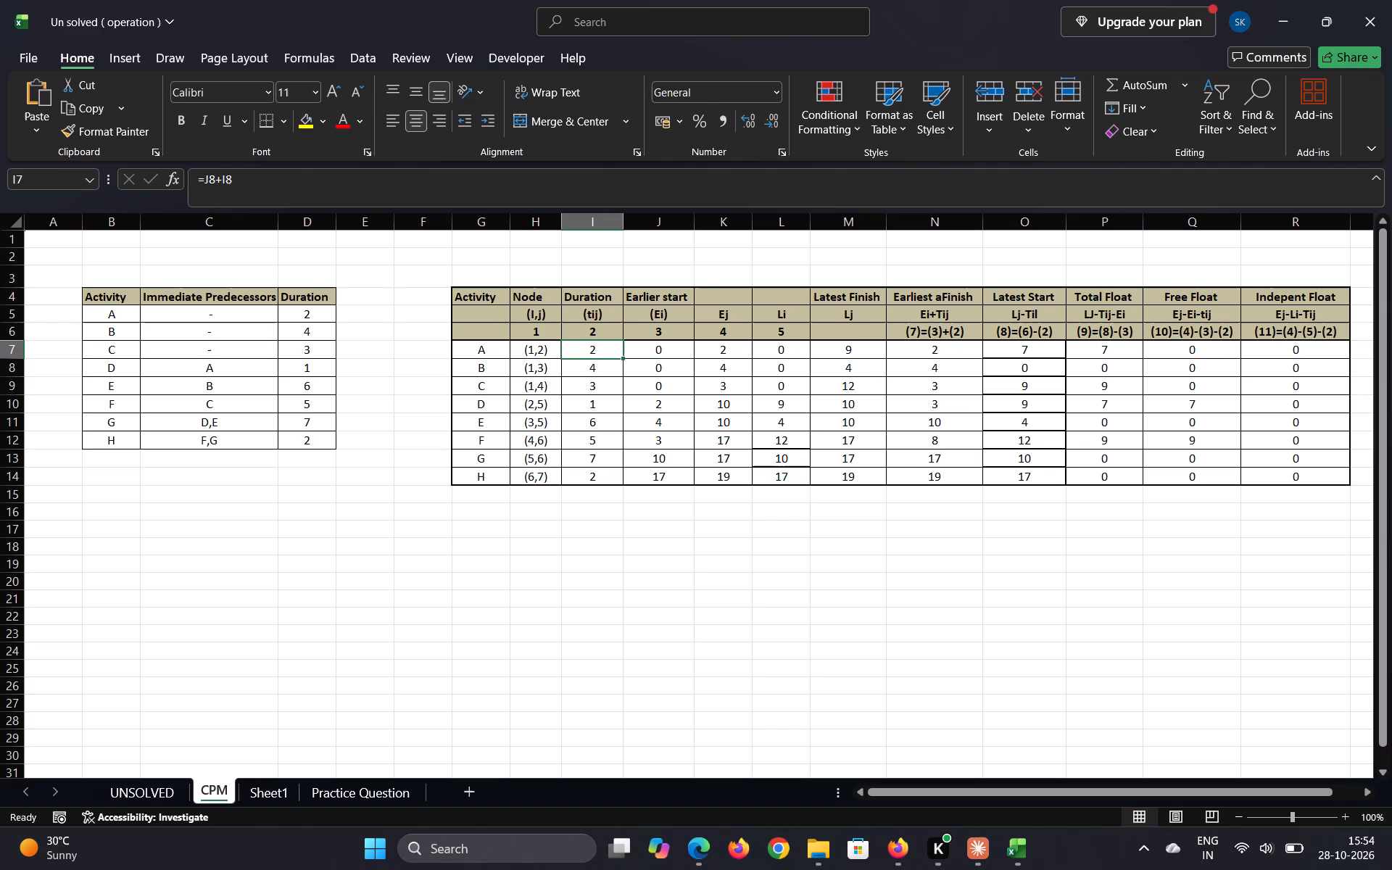